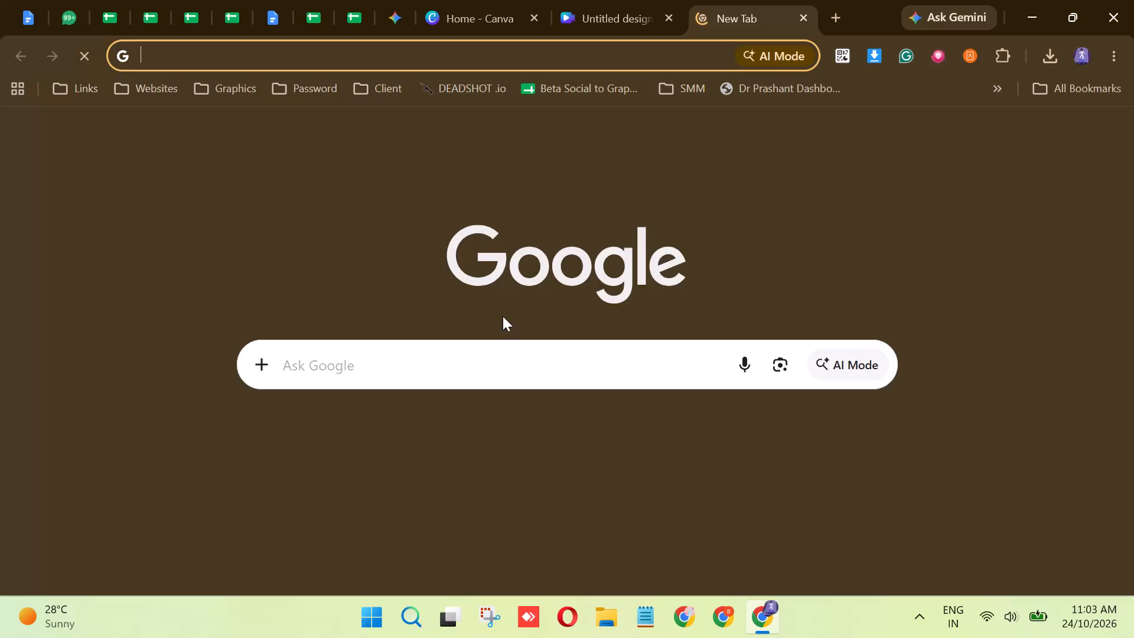
# Search Google for "instagram audio download" and open ReelSave.App's Instagram Audio Downloader.
pyautogui.click(397, 361)
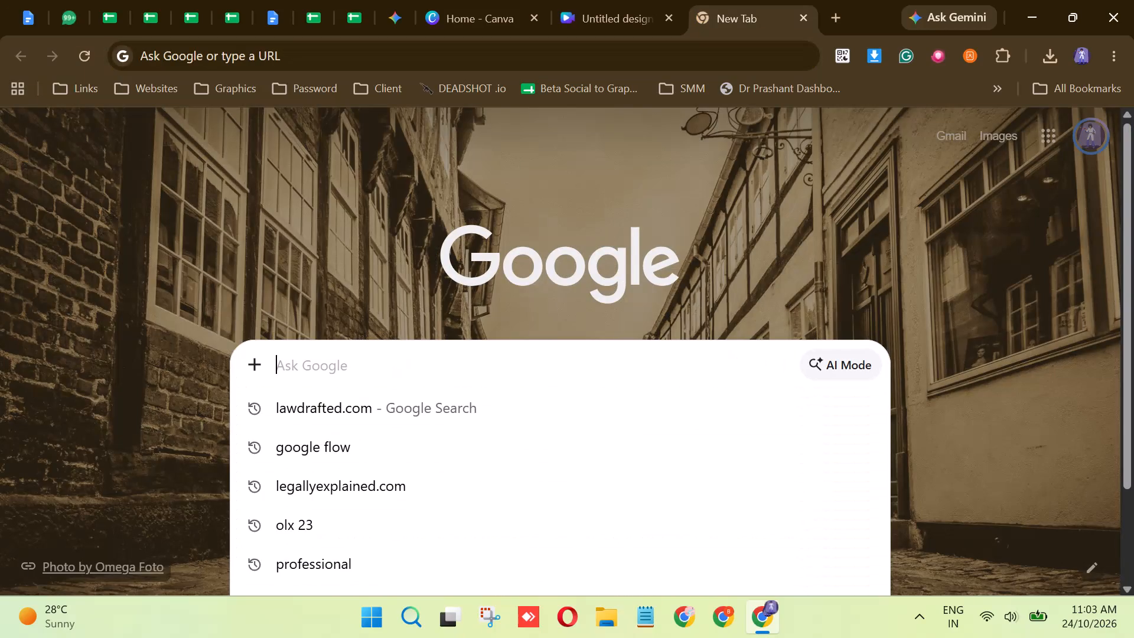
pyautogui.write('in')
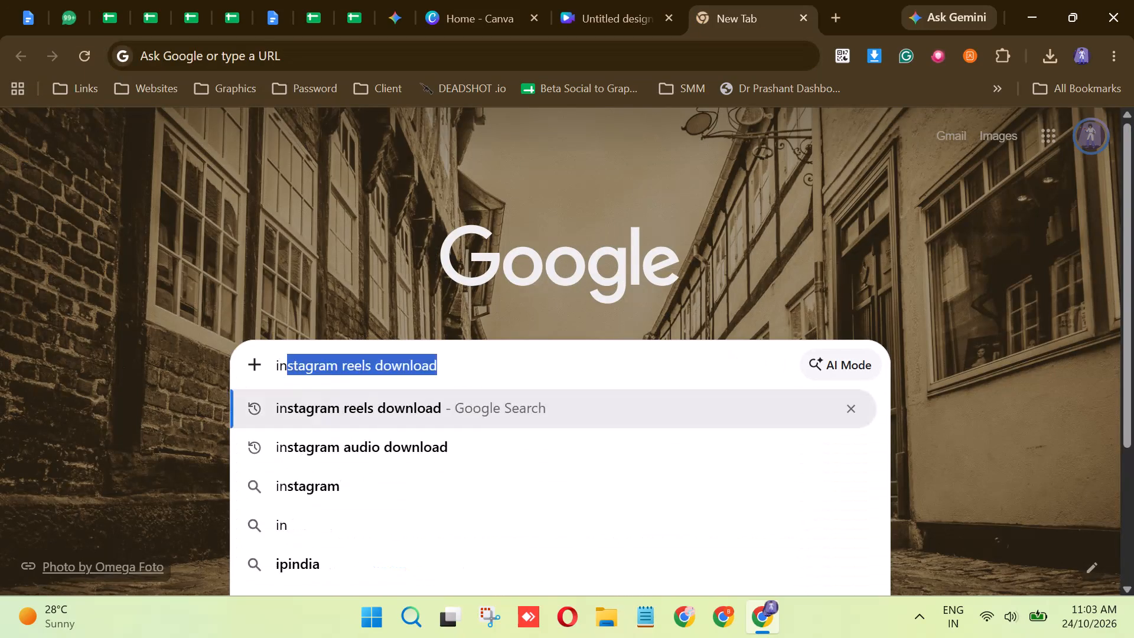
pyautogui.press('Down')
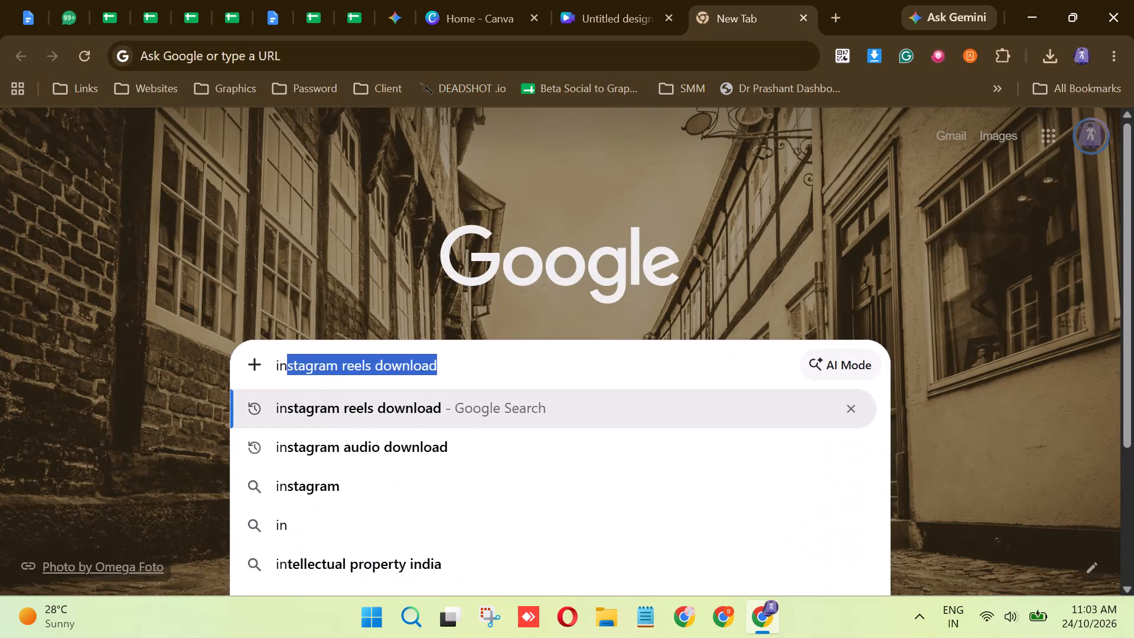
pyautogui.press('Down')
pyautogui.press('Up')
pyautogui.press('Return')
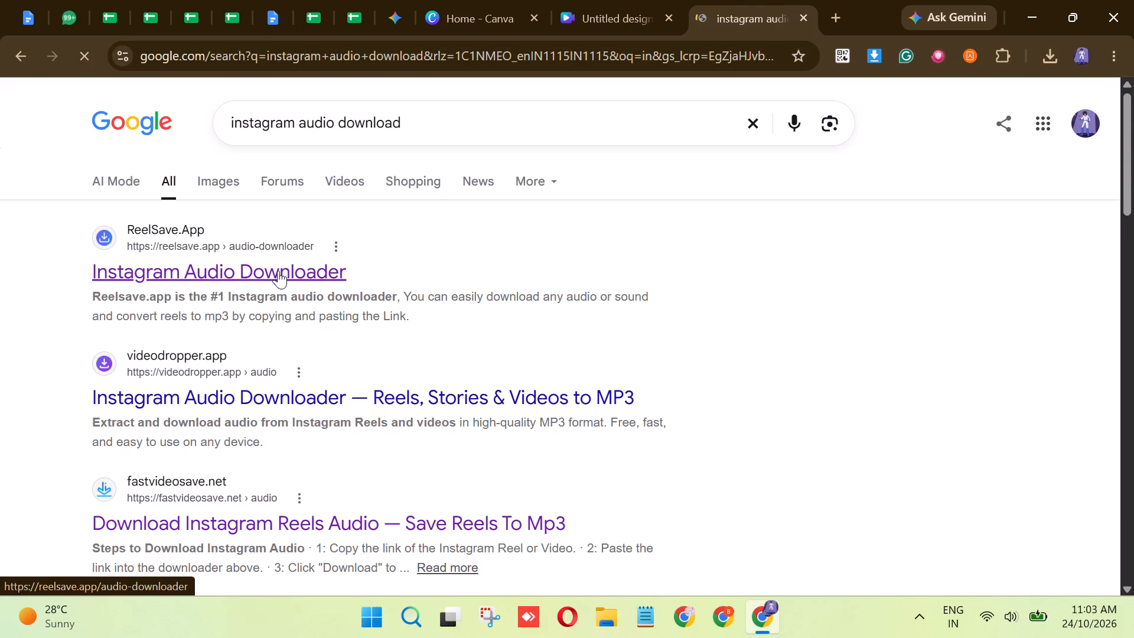
pyautogui.click(278, 271)
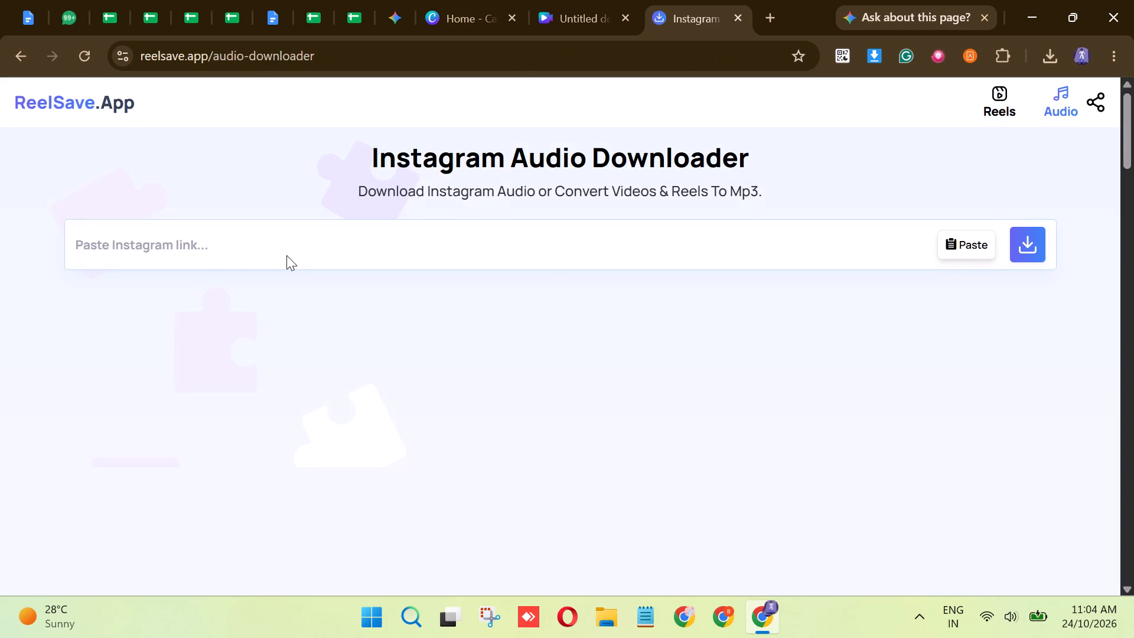
# Fetch the reel from the copied Instagram link, download its audio, dismissing any ads, and check the recent downloads.
pyautogui.click(282, 249)
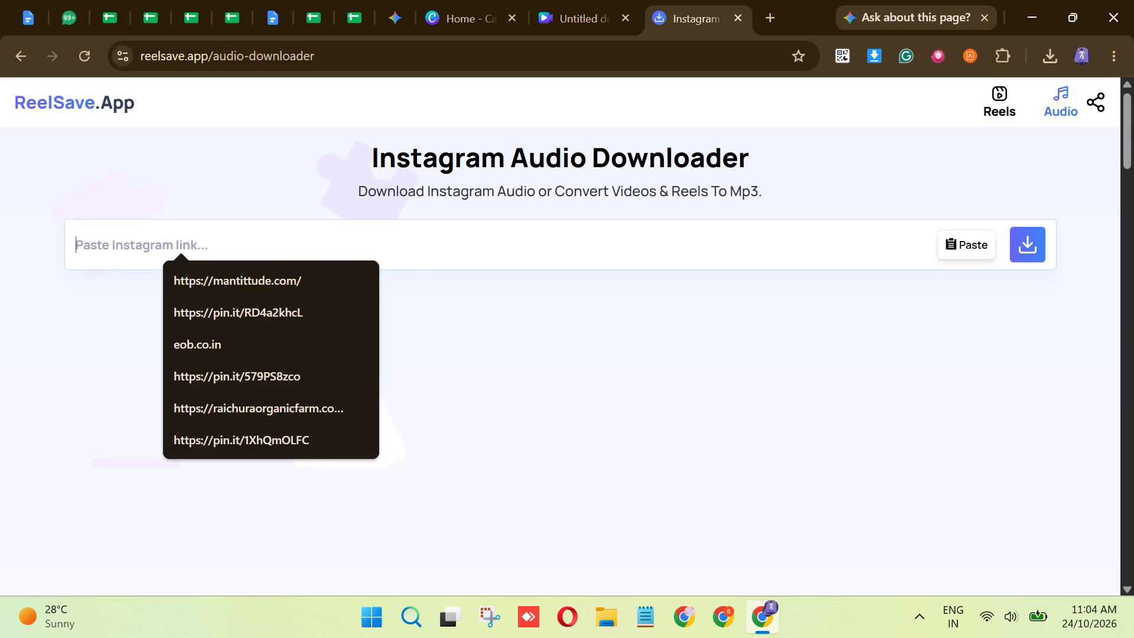
pyautogui.hotkey('ctrl', 'v')
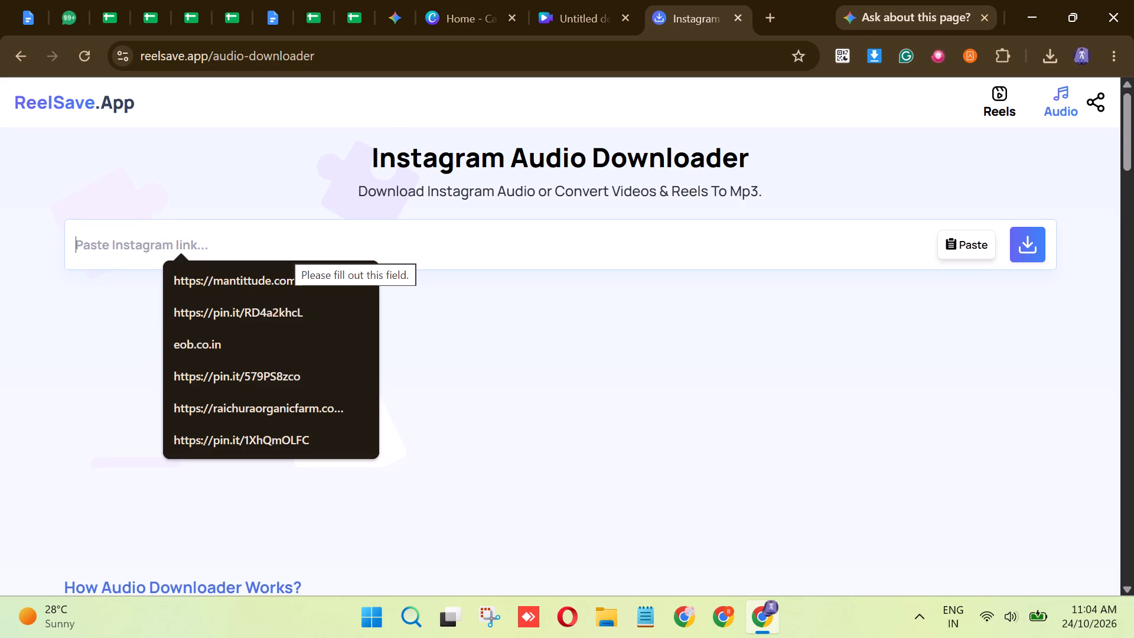
pyautogui.click(1038, 256)
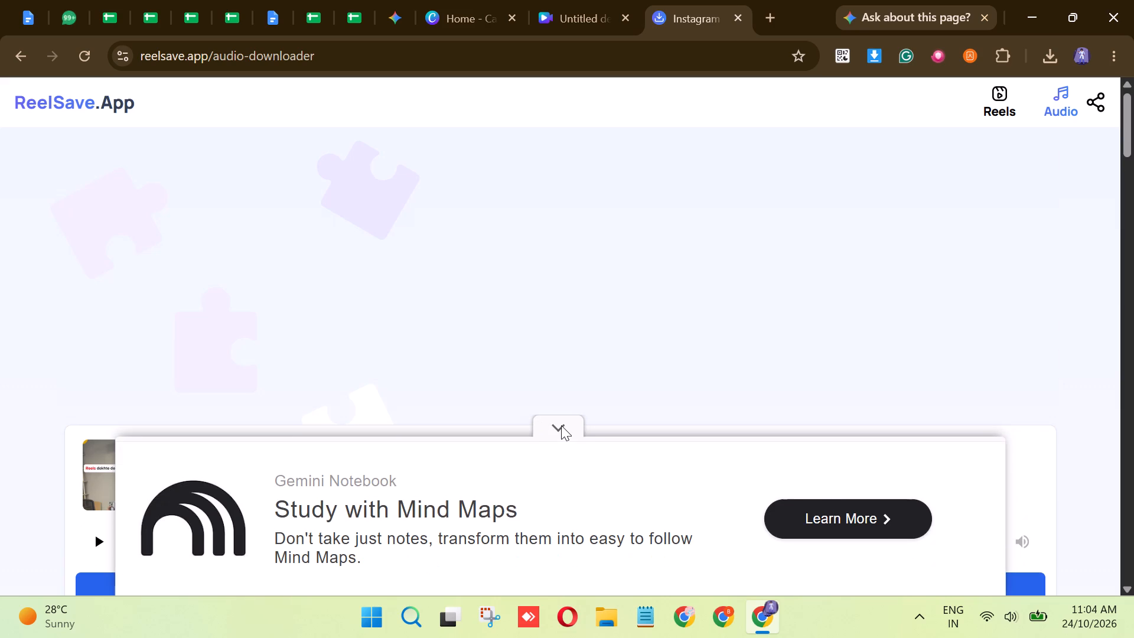
pyautogui.click(561, 425)
pyautogui.scroll(-1, 677, 319)
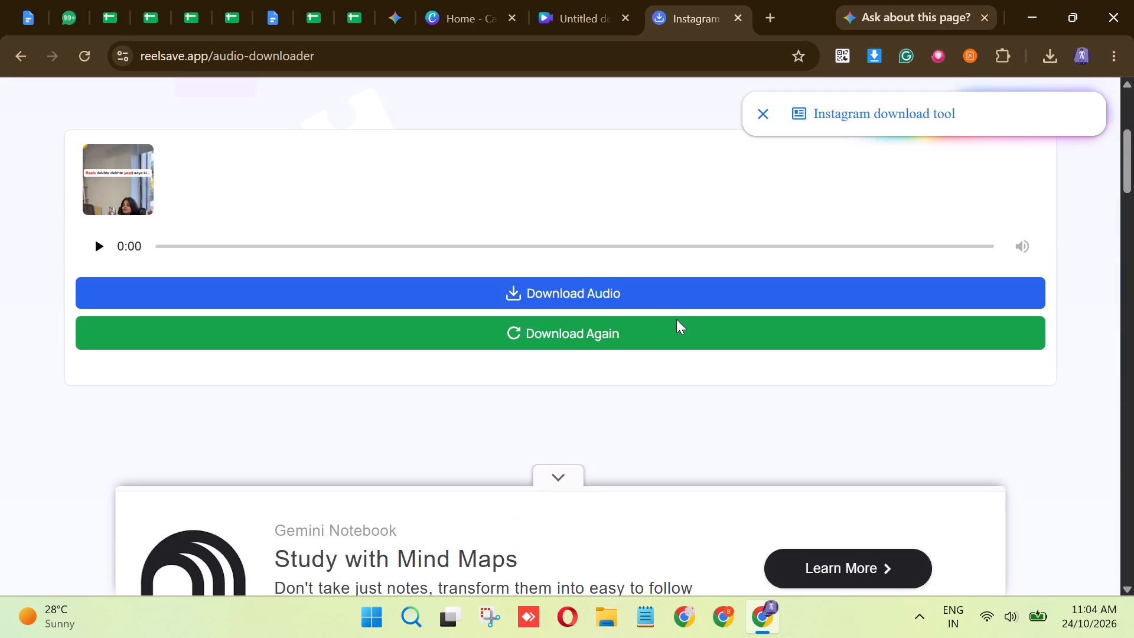
pyautogui.click(549, 289)
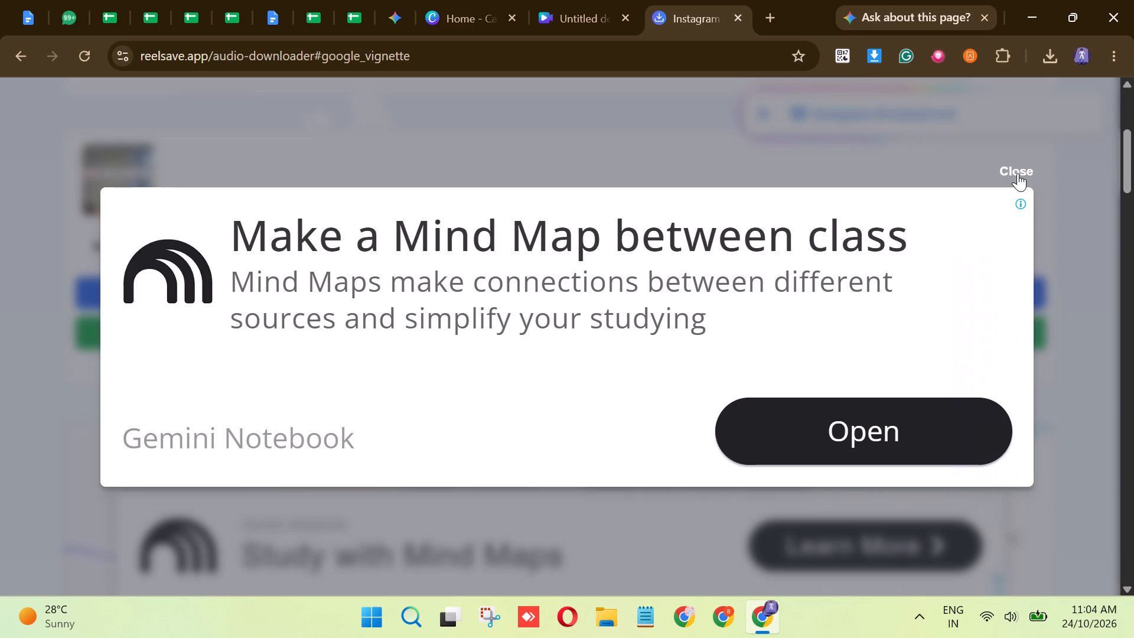
pyautogui.click(1018, 173)
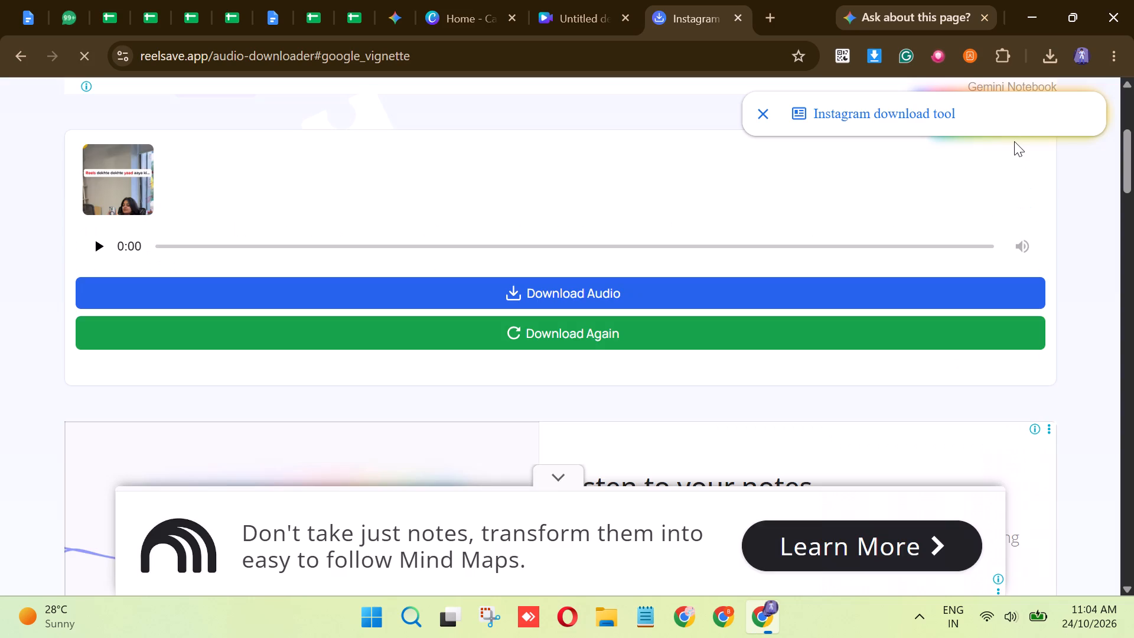
pyautogui.click(1041, 55)
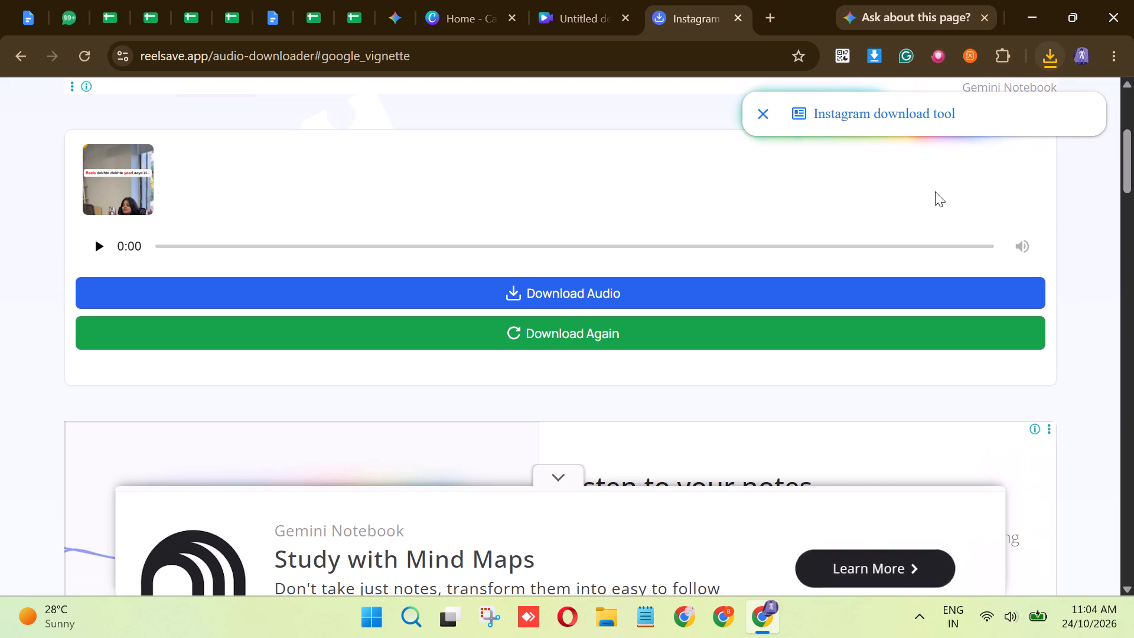
pyautogui.click(1055, 57)
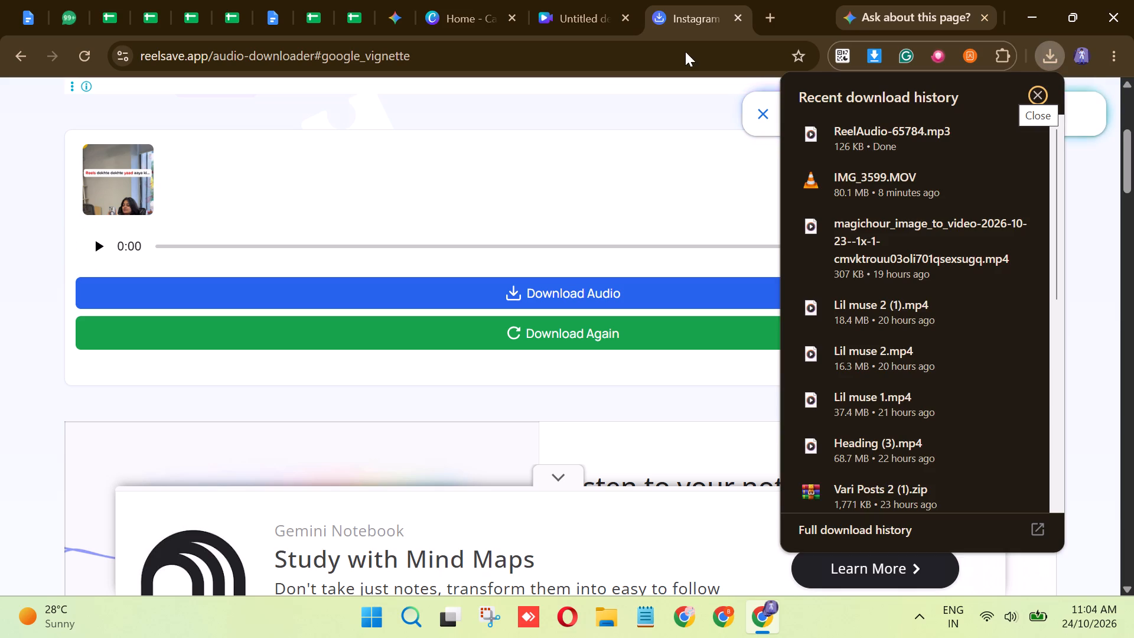
# Switch to the untitled Instagram Reel design in Canva and upload ReelAudio-65784 from Downloads to the audio uploads.
pyautogui.click(564, 18)
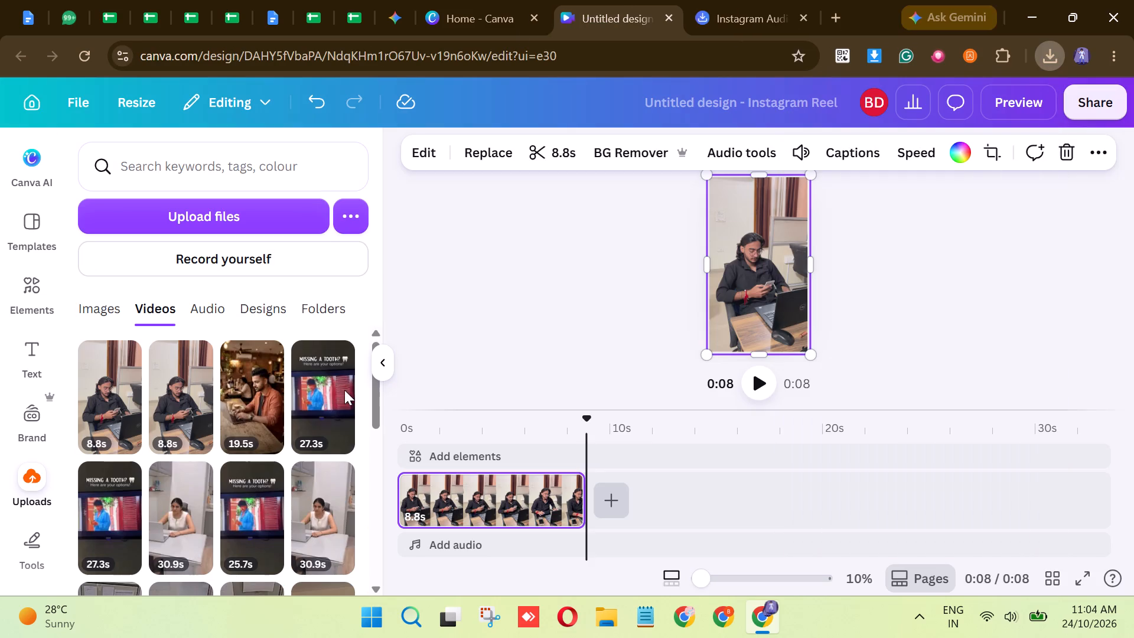
pyautogui.click(426, 547)
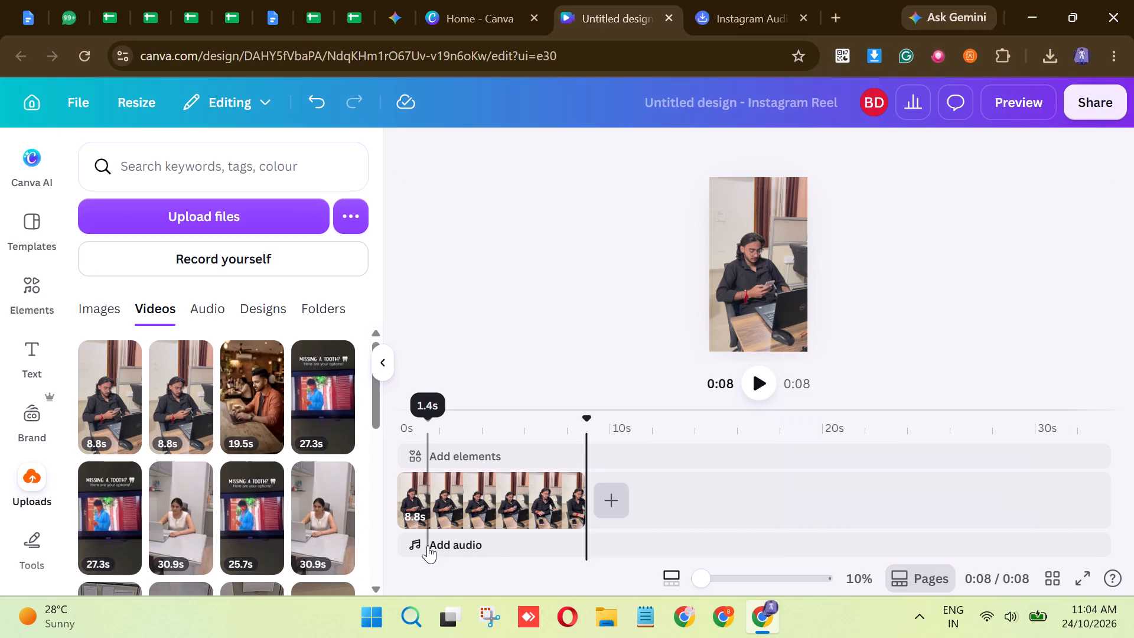
pyautogui.click(446, 438)
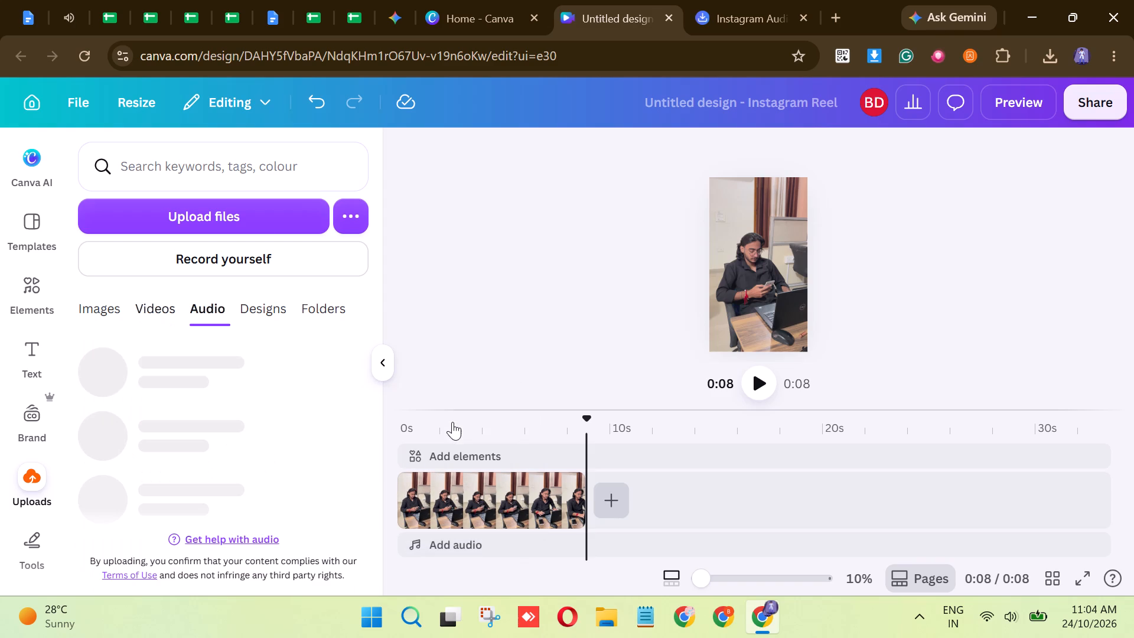
pyautogui.click(257, 207)
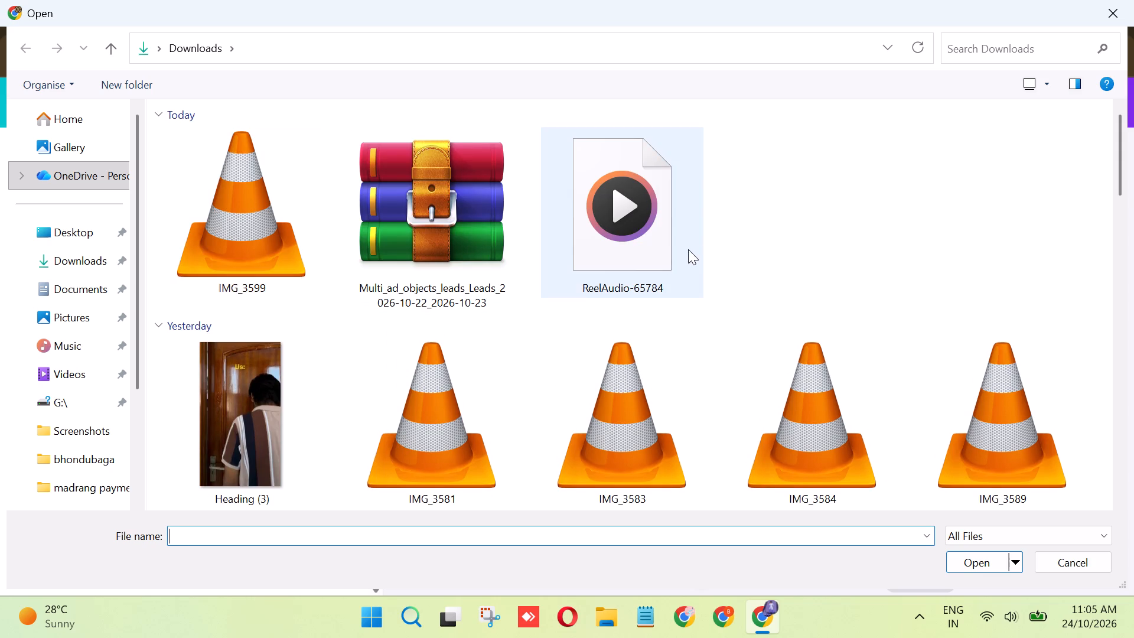
pyautogui.click(688, 249)
pyautogui.press('Return')
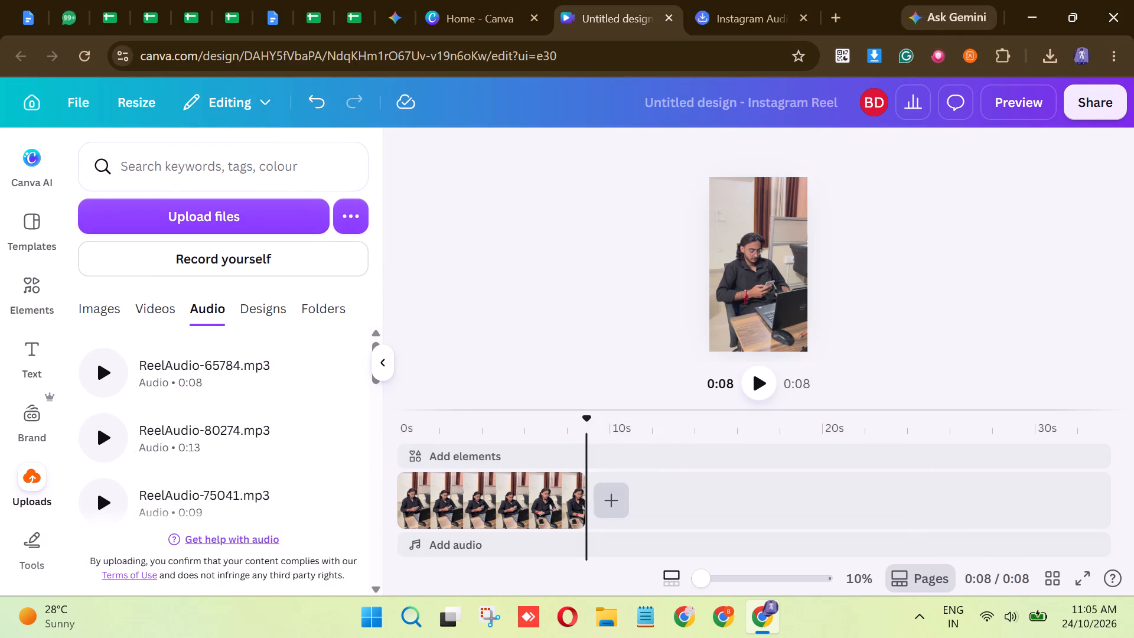
# Place ReelAudio-65784.mp3 on the audio track, aligned with the start of the video.
pyautogui.moveTo(261, 376); pyautogui.dragTo(493, 559)
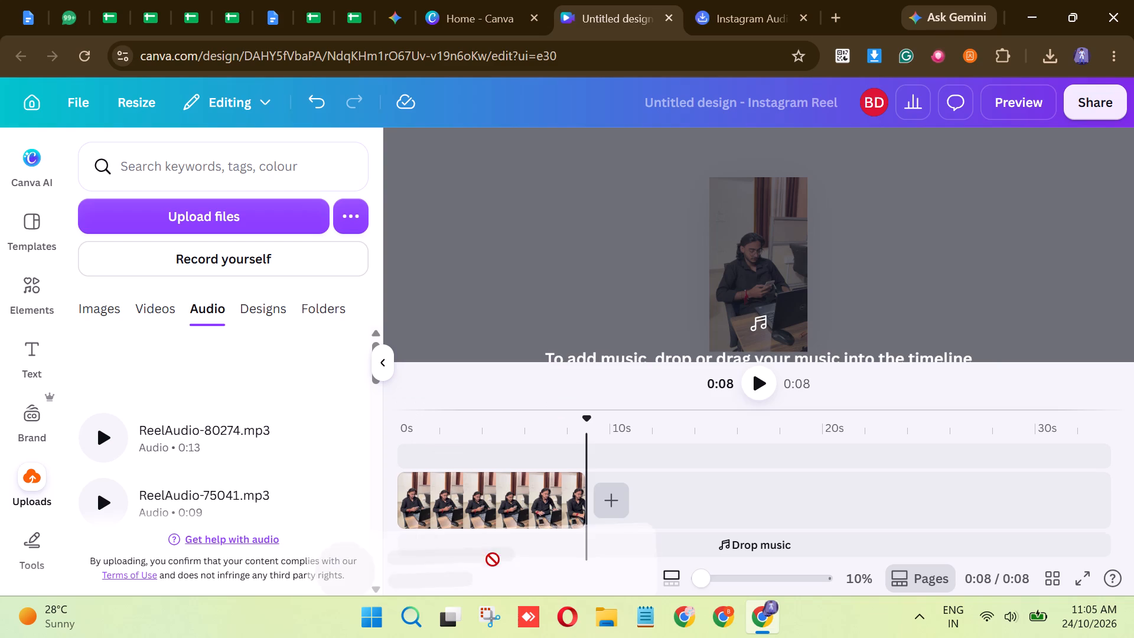
pyautogui.moveTo(493, 559); pyautogui.dragTo(443, 545)
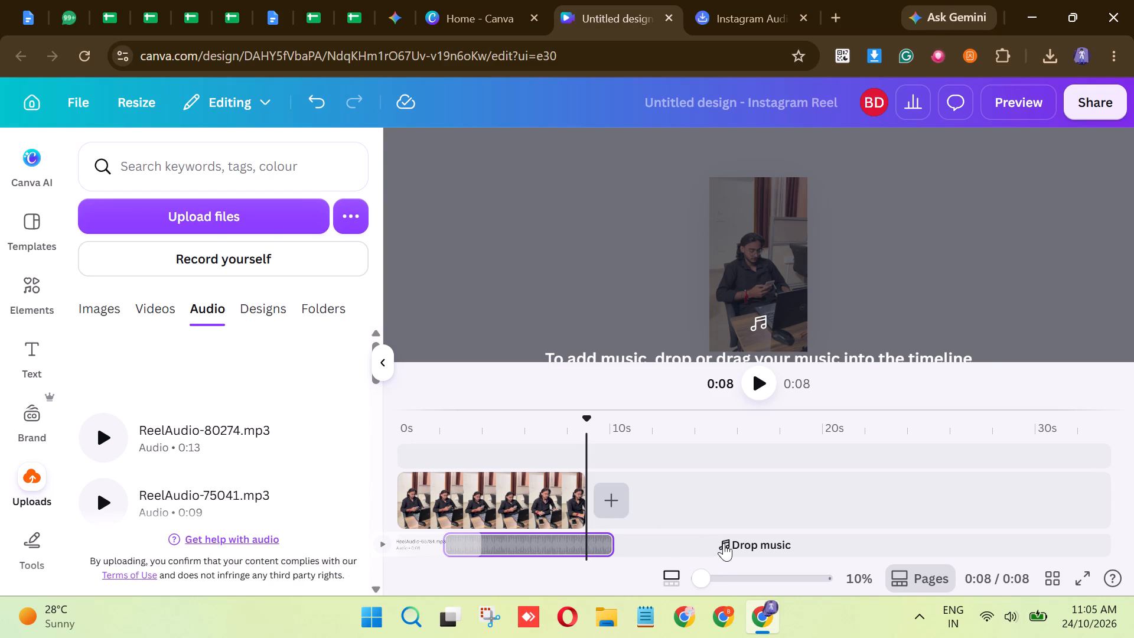
pyautogui.moveTo(548, 545); pyautogui.dragTo(458, 541)
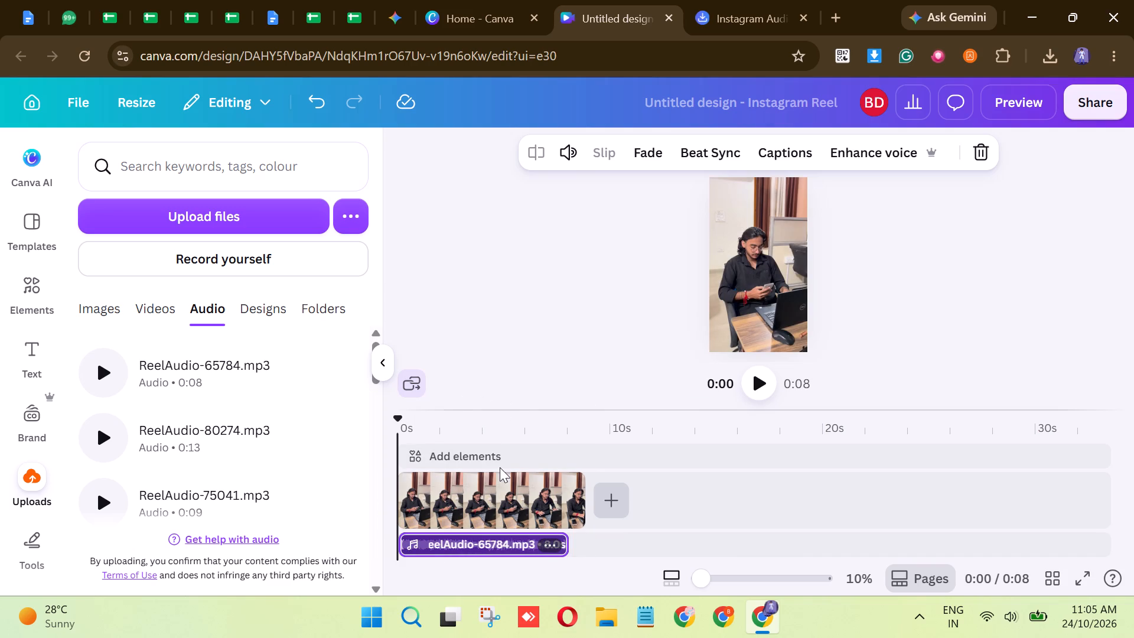
# Add a text box in the Brand Kit Subtitle style to the video page.
pyautogui.click(18, 352)
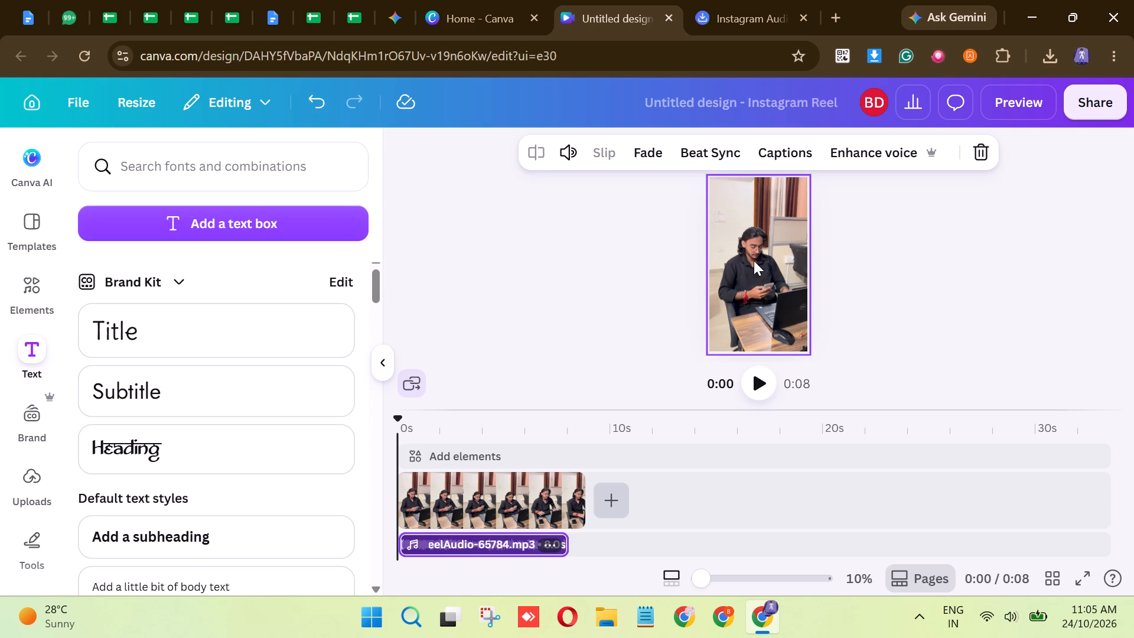
pyautogui.keyDown('ctrl'); pyautogui.scroll(3, 754, 261); pyautogui.keyUp('ctrl')
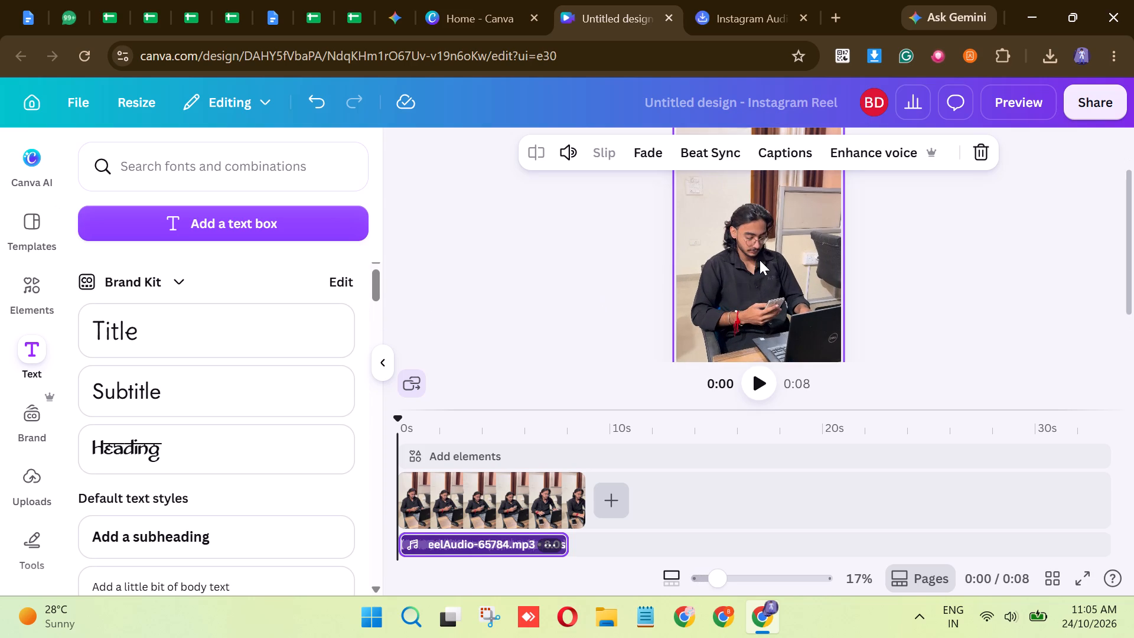
pyautogui.keyDown('ctrl'); pyautogui.scroll(1, 760, 259); pyautogui.keyUp('ctrl')
pyautogui.scroll(2, 761, 259)
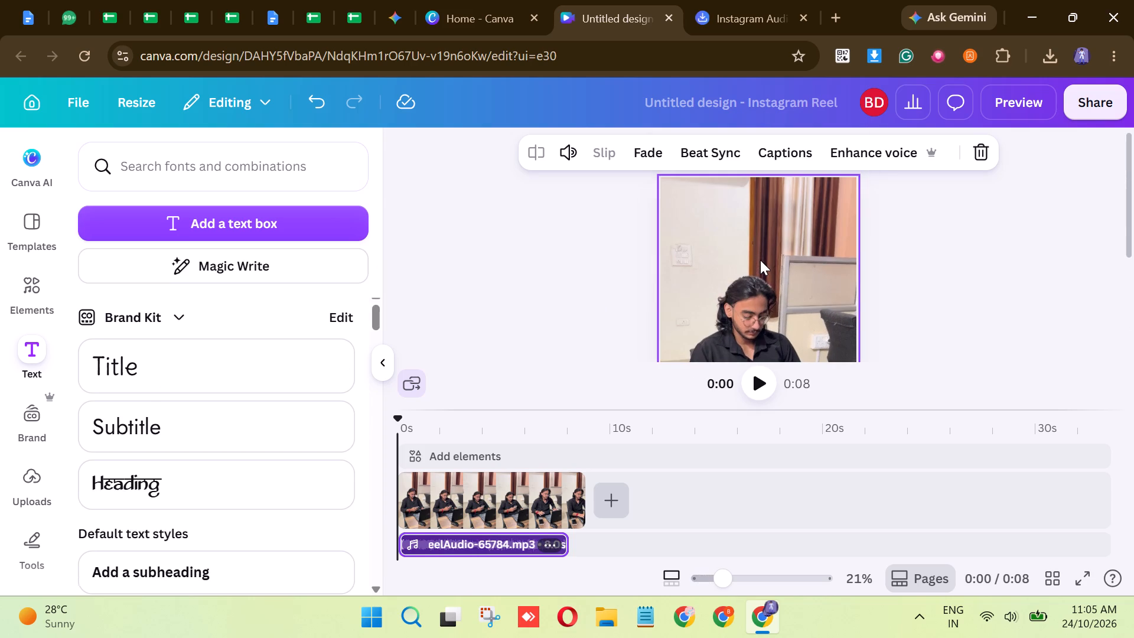
pyautogui.keyDown('ctrl'); pyautogui.scroll(1, 760, 260); pyautogui.keyUp('ctrl')
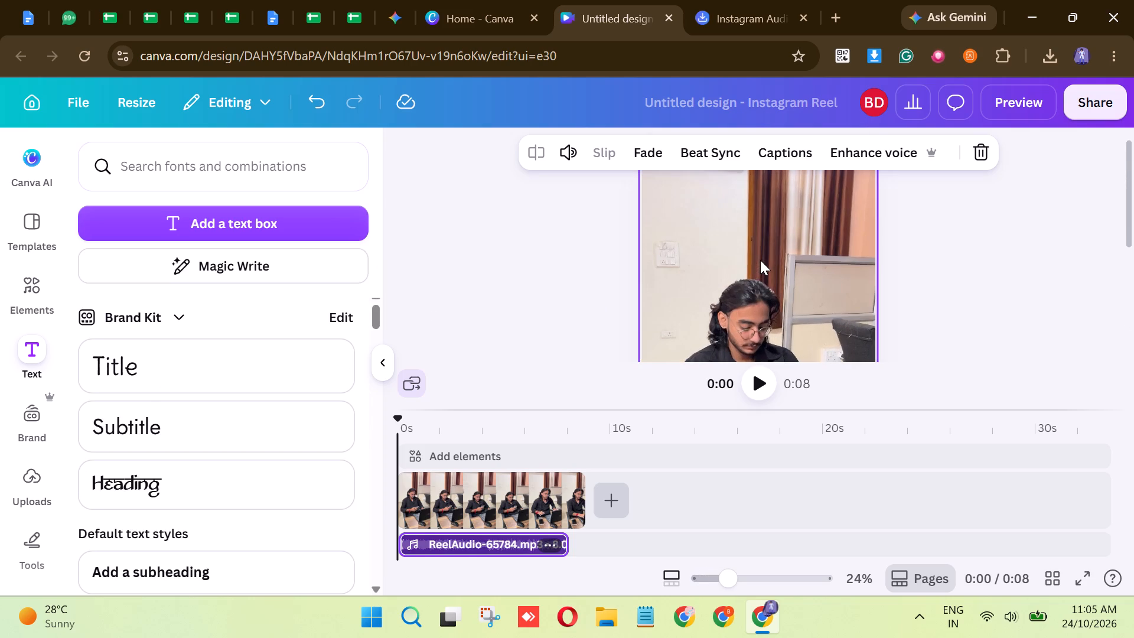
pyautogui.scroll(-4, 760, 260)
pyautogui.scroll(1, 760, 260)
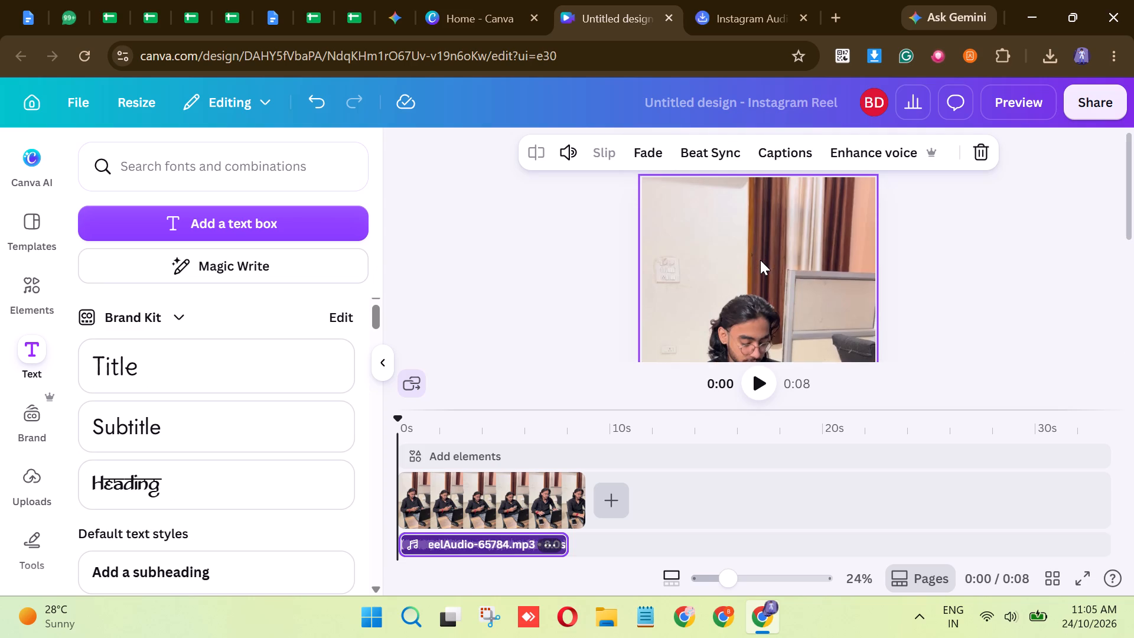
pyautogui.scroll(-1, 760, 260)
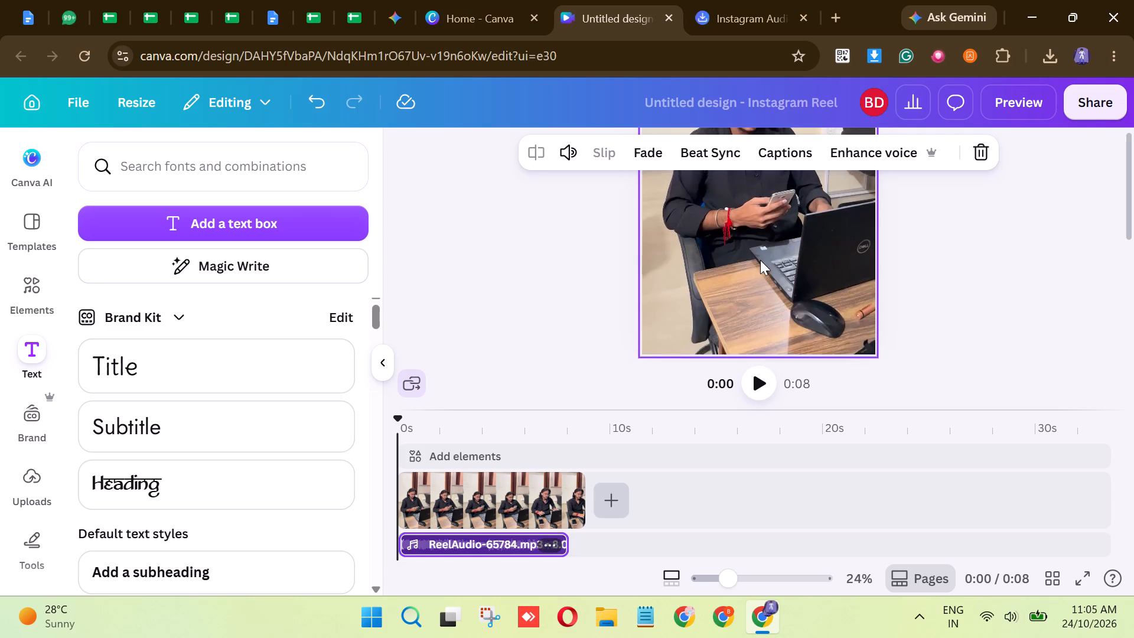
pyautogui.scroll(1, 760, 260)
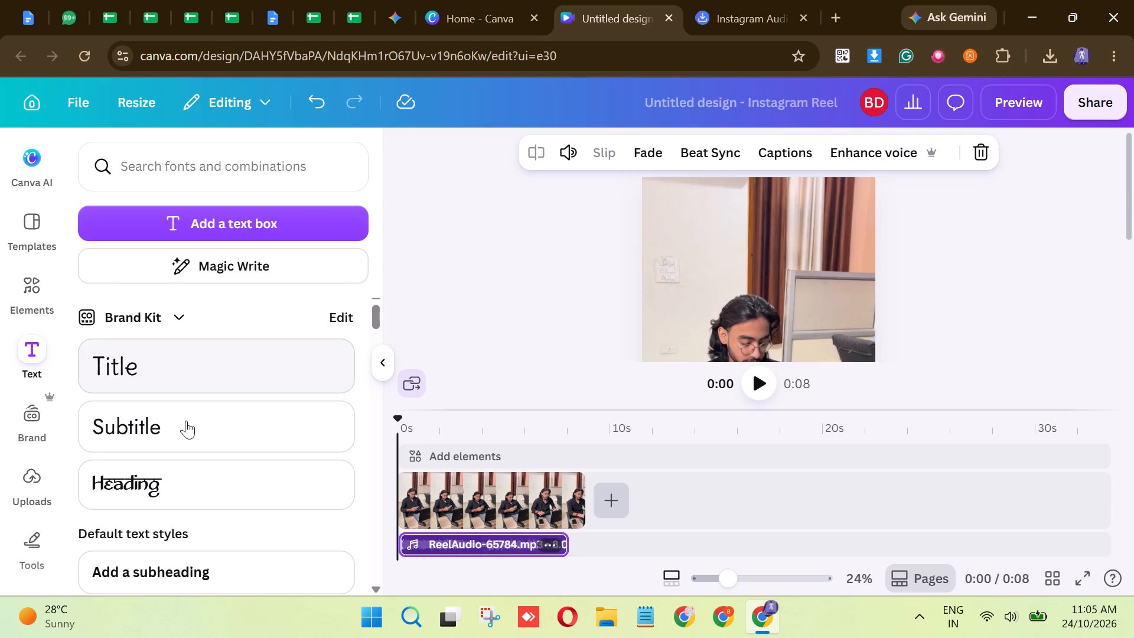
pyautogui.click(208, 448)
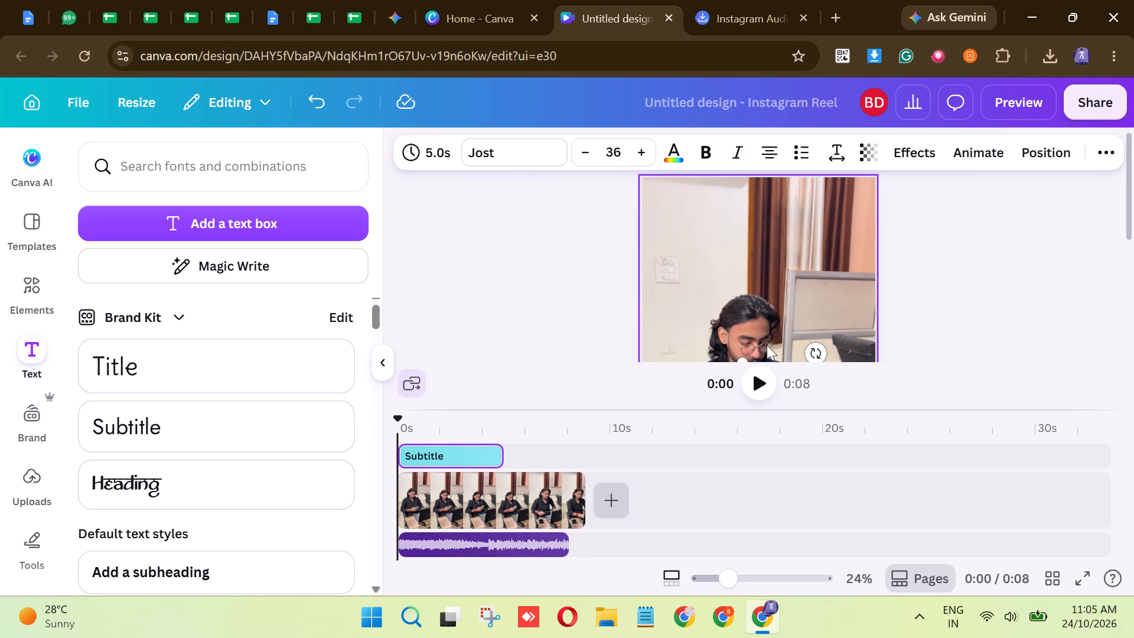
# Enlarge the Subtitle text to about size 117 and move it near the top of the video frame.
pyautogui.moveTo(742, 357); pyautogui.dragTo(688, 283)
pyautogui.moveTo(715, 346); pyautogui.dragTo(742, 333)
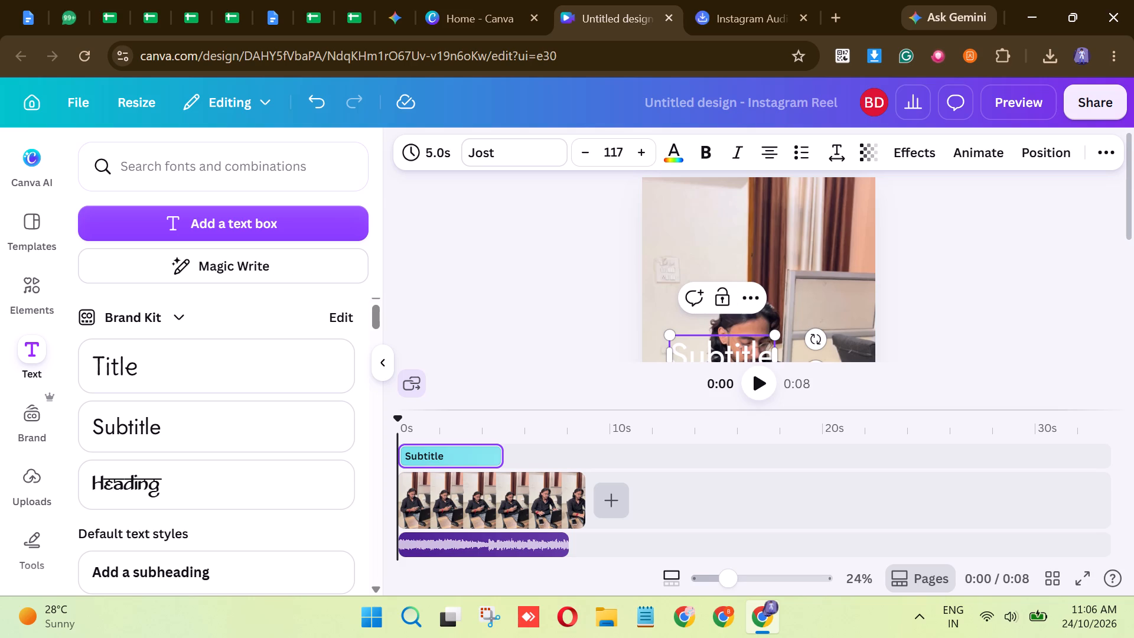
pyautogui.moveTo(758, 330); pyautogui.dragTo(767, 294)
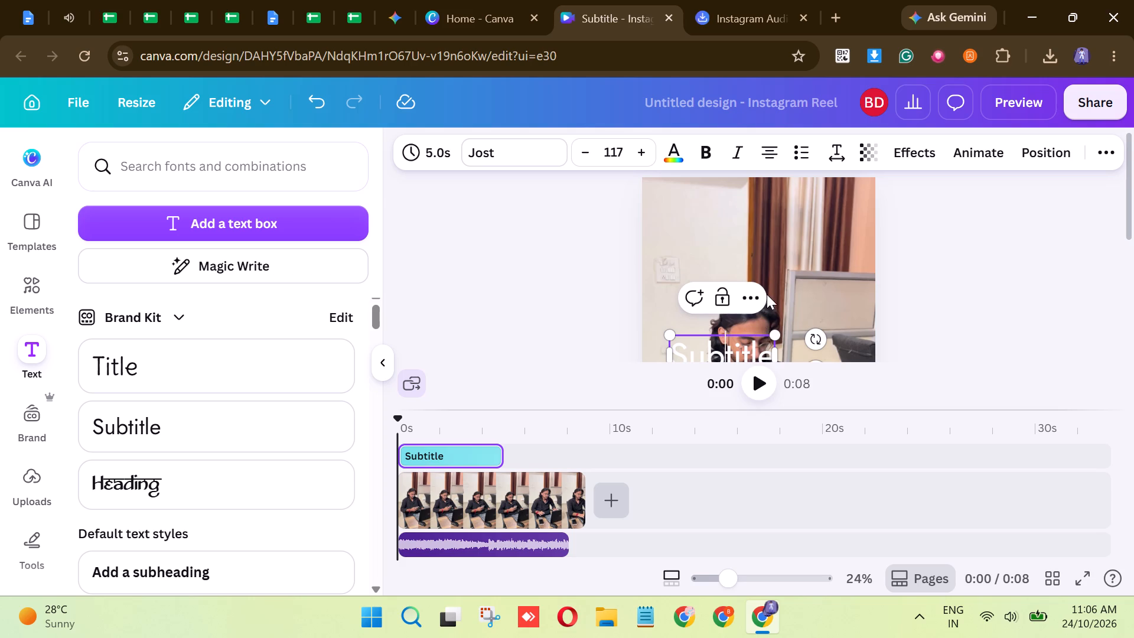
pyautogui.moveTo(767, 294); pyautogui.dragTo(767, 304)
pyautogui.moveTo(820, 340); pyautogui.dragTo(825, 229)
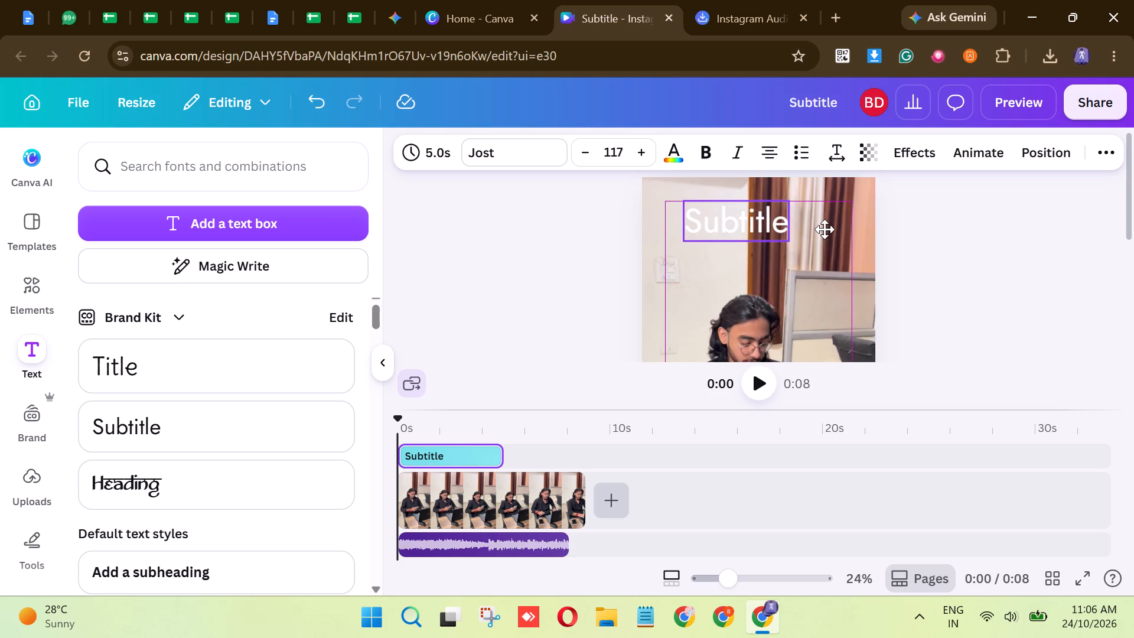
pyautogui.moveTo(825, 229); pyautogui.dragTo(839, 228)
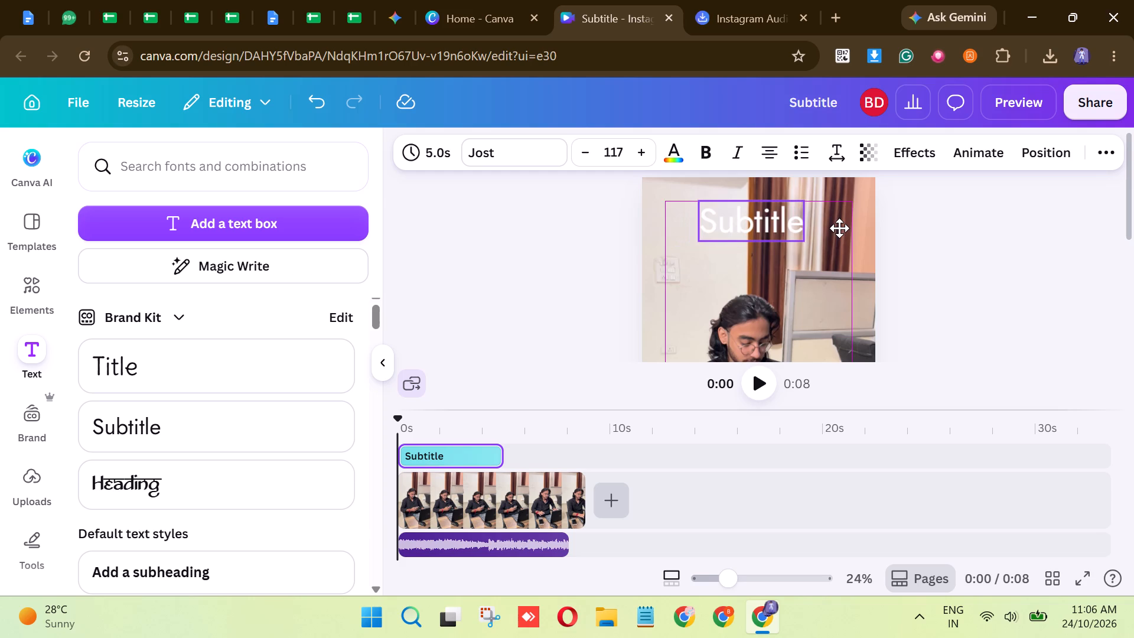
pyautogui.moveTo(839, 228); pyautogui.dragTo(843, 224)
# Replace the Subtitle placeholder text with "Reels dekhtebdekhte yaad aaya ki...".
pyautogui.tripleClick(773, 220)
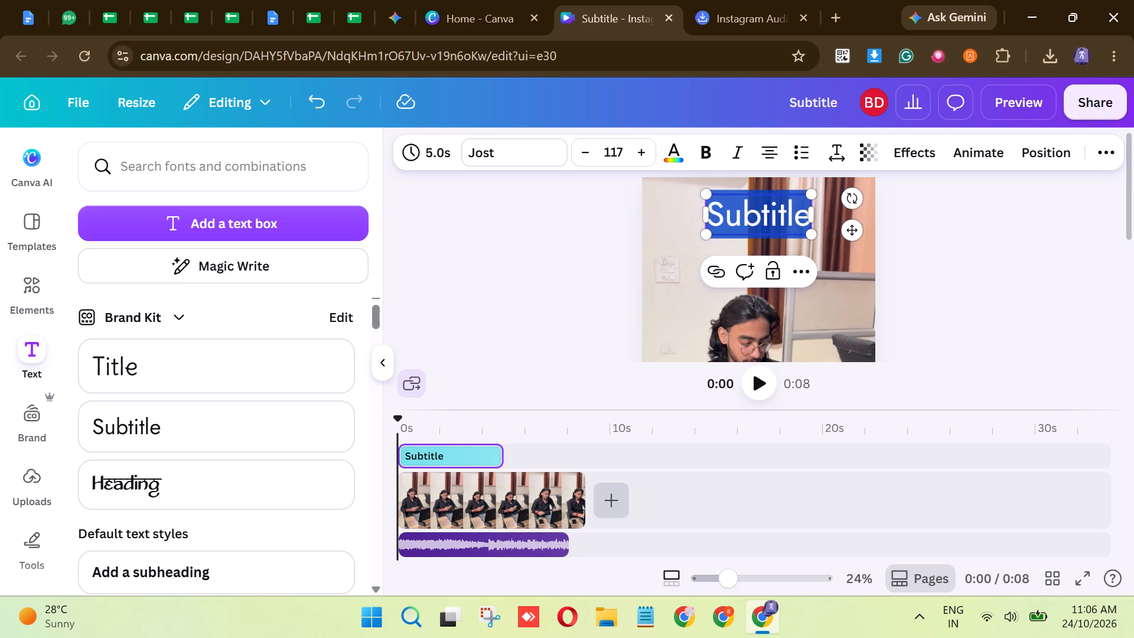
pyautogui.hotkey('shift', 'r')
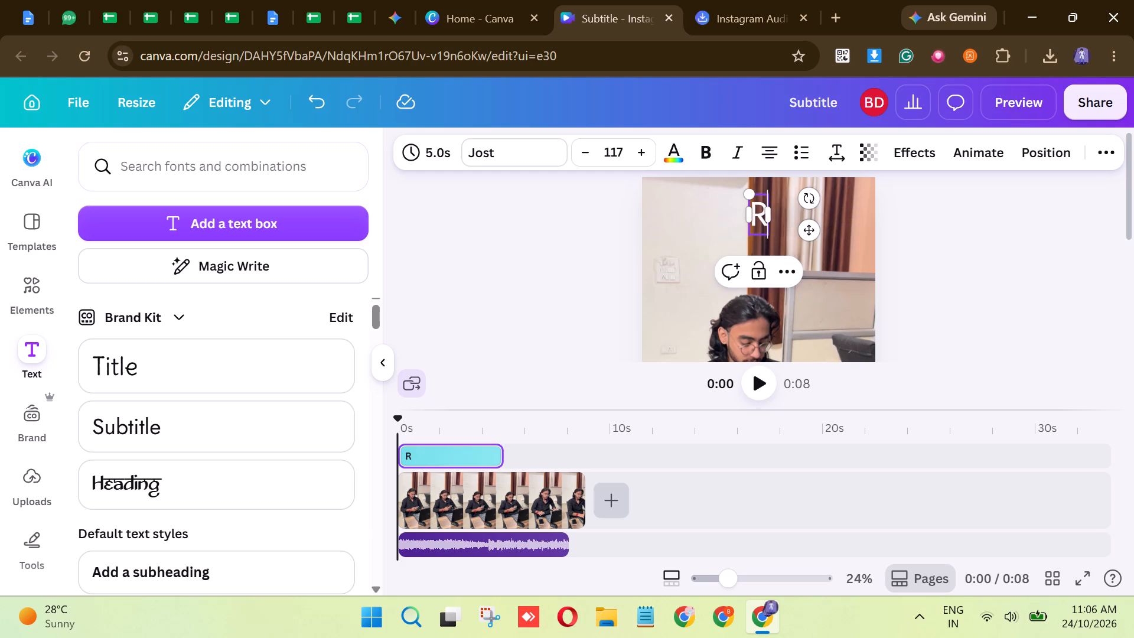
pyautogui.write('eels')
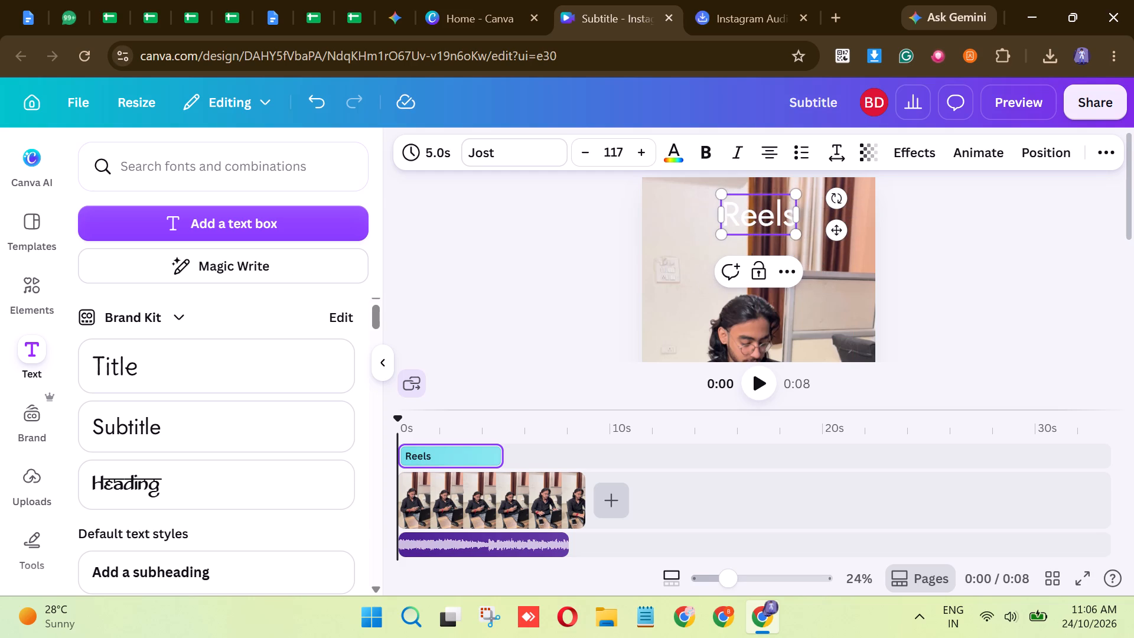
pyautogui.press('space')
pyautogui.write('de')
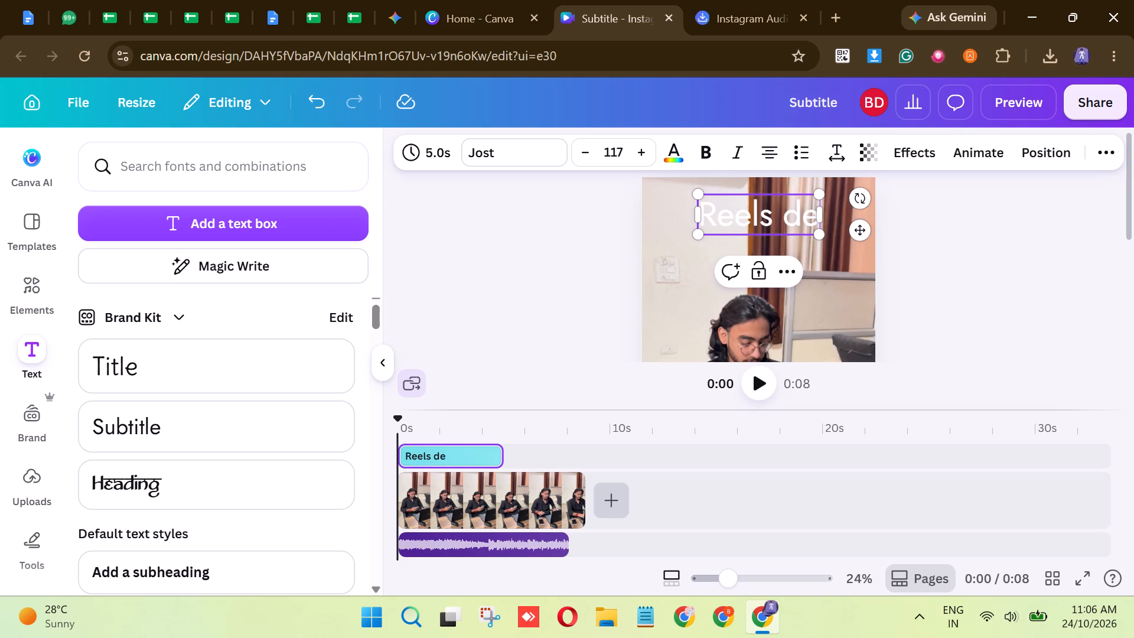
pyautogui.write('kh')
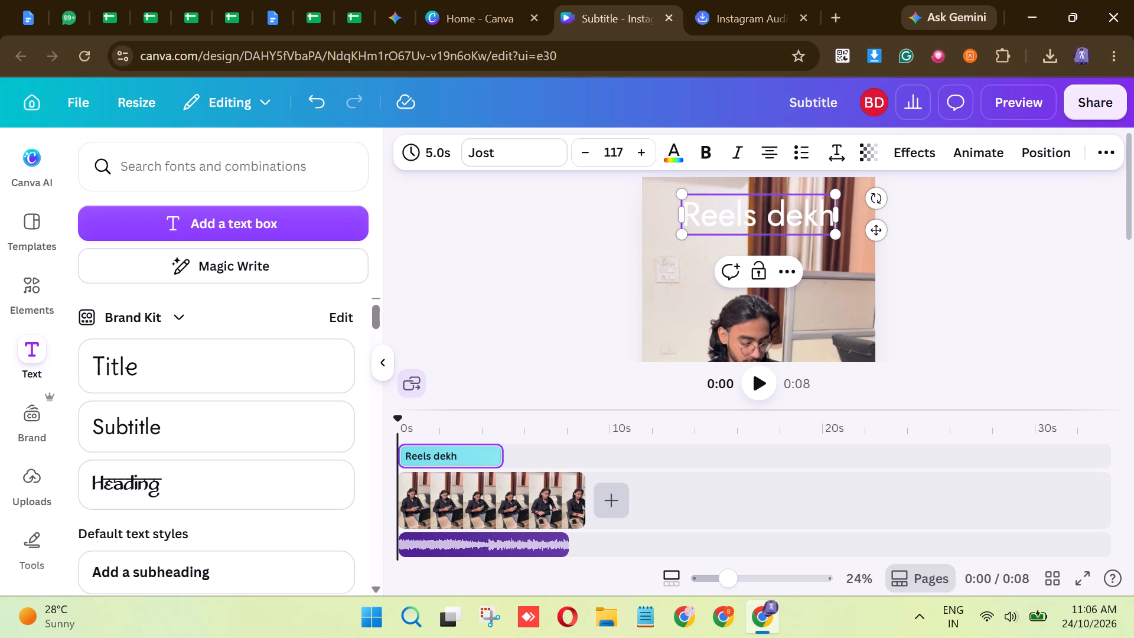
pyautogui.write('tebde')
pyautogui.write('khte yaad aaya ki')
pyautogui.write('...')
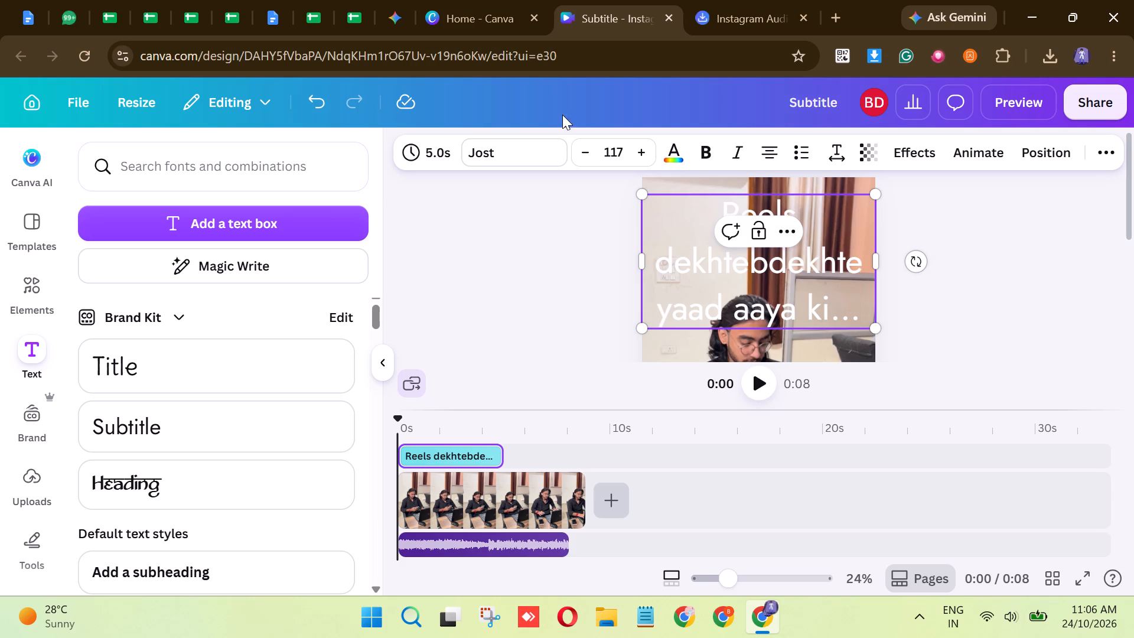
# Reduce the caption's font size to 50.7 so the text fits on one line.
pyautogui.doubleClick(585, 149)
pyautogui.tripleClick(585, 149)
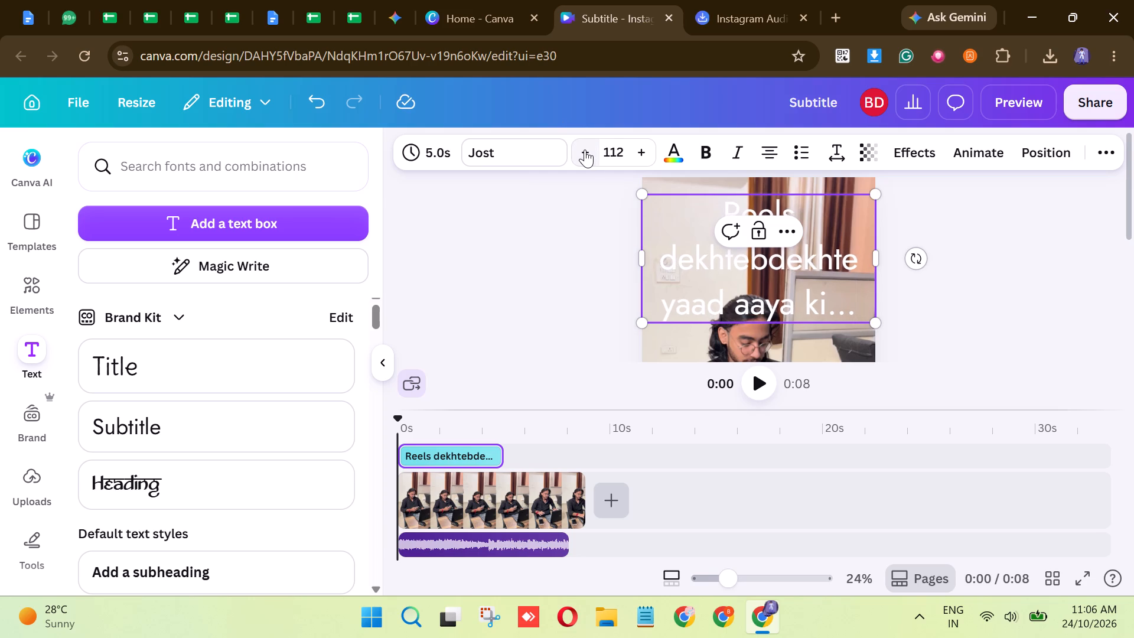
pyautogui.doubleClick(585, 149)
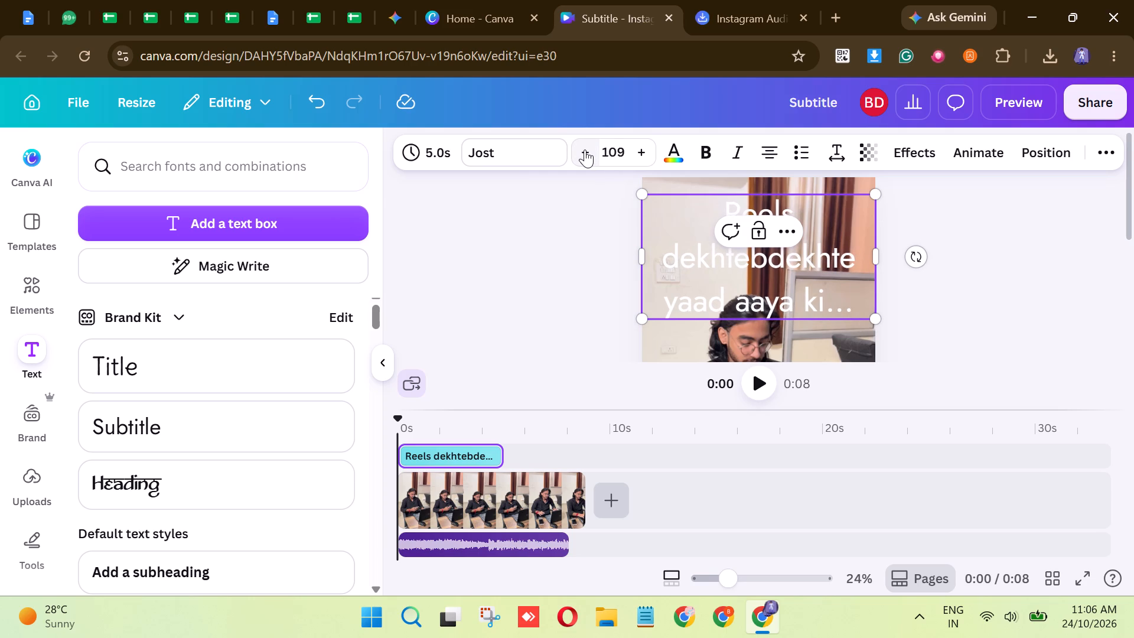
pyautogui.click(585, 149)
pyautogui.click(585, 149)
pyautogui.doubleClick(585, 149)
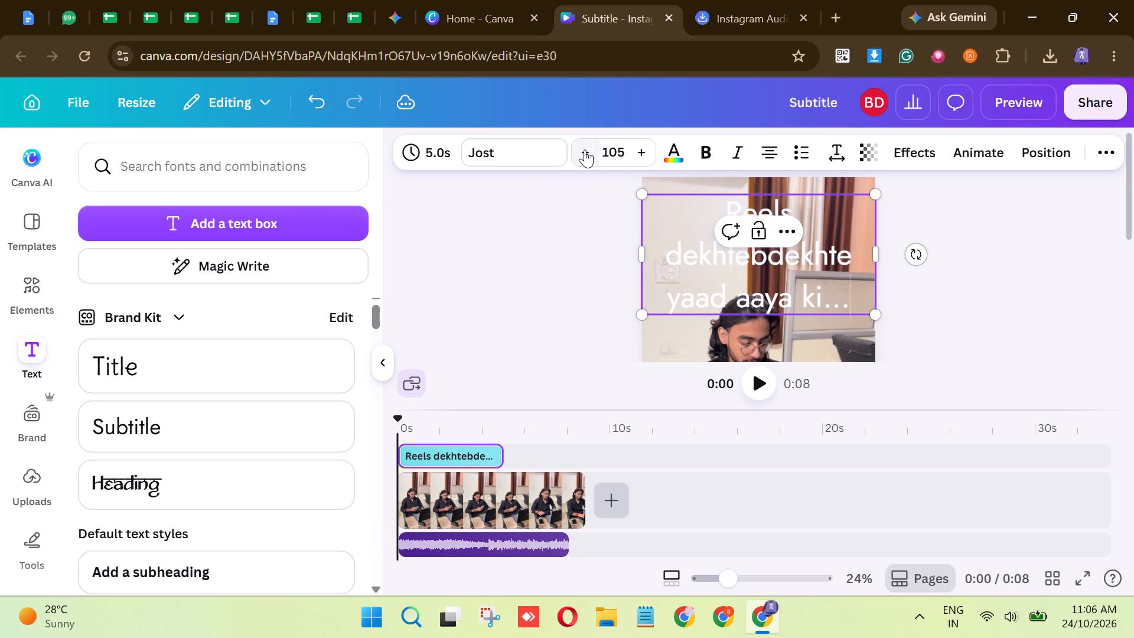
pyautogui.tripleClick(585, 149)
pyautogui.doubleClick(585, 149)
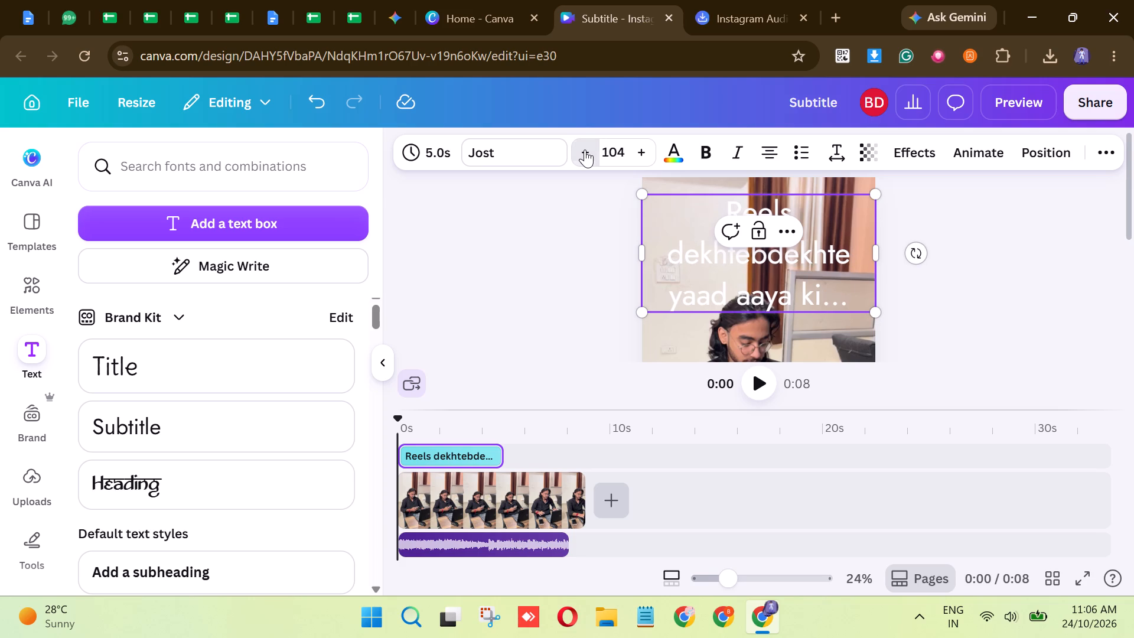
pyautogui.tripleClick(585, 149)
pyautogui.tripleClick(585, 149)
pyautogui.tripleClick(585, 149)
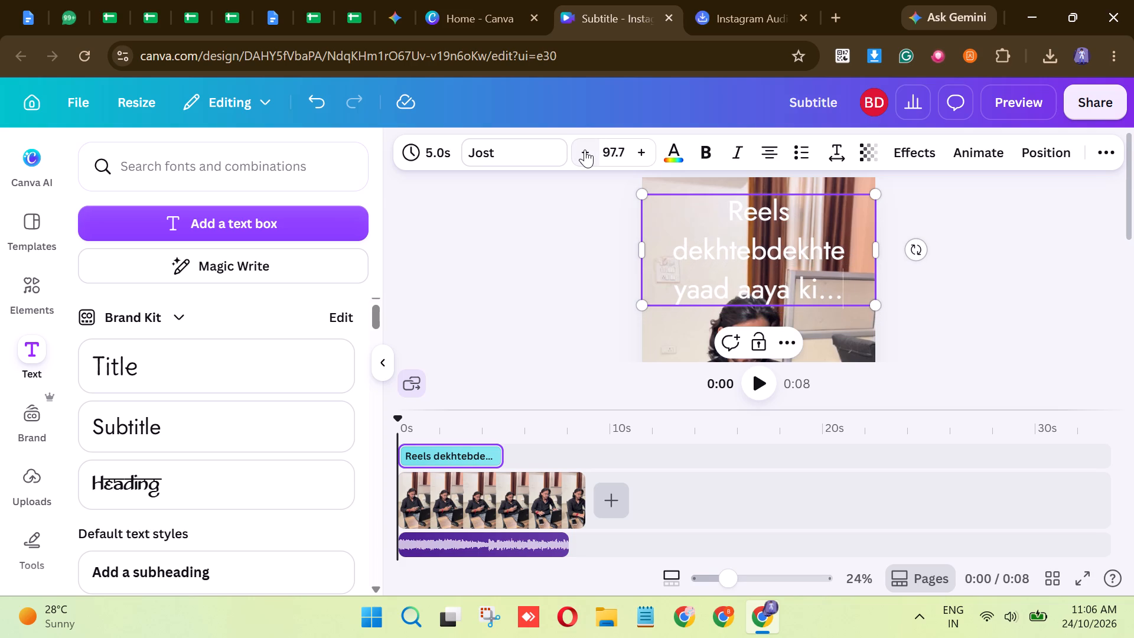
pyautogui.tripleClick(585, 149)
pyautogui.tripleClick(585, 149)
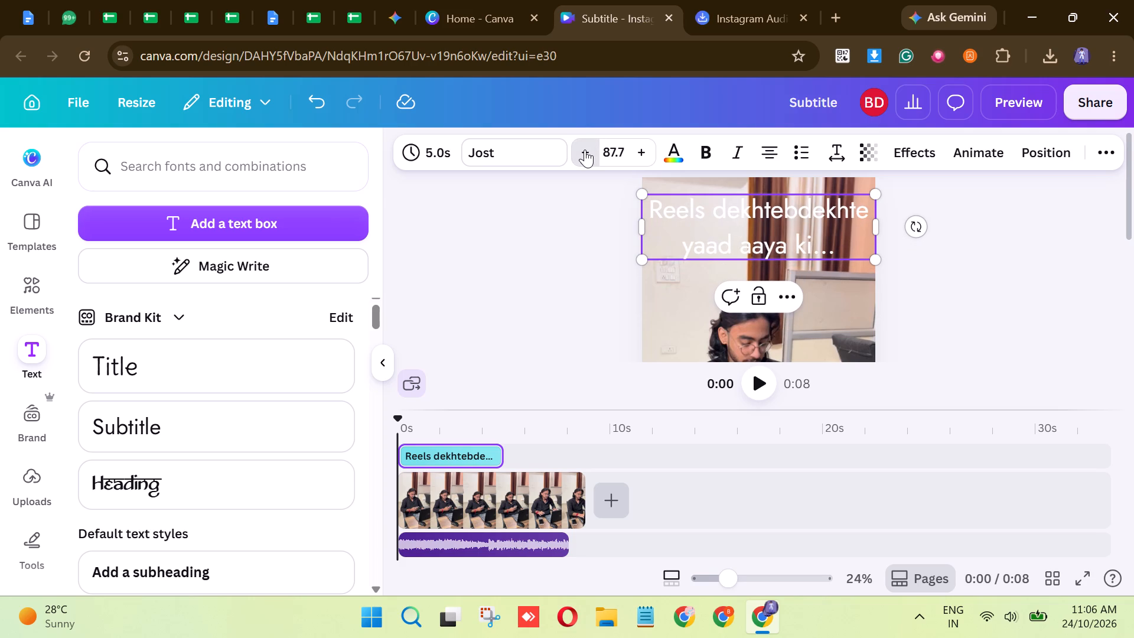
pyautogui.tripleClick(585, 149)
pyautogui.doubleClick(585, 149)
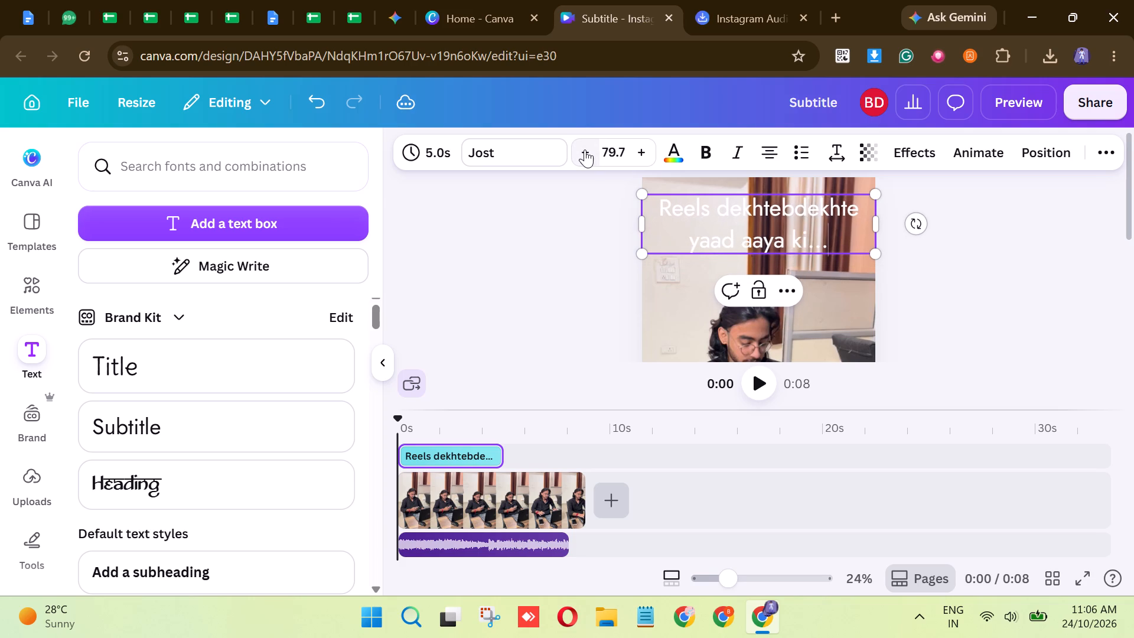
pyautogui.tripleClick(585, 149)
pyautogui.tripleClick(585, 149)
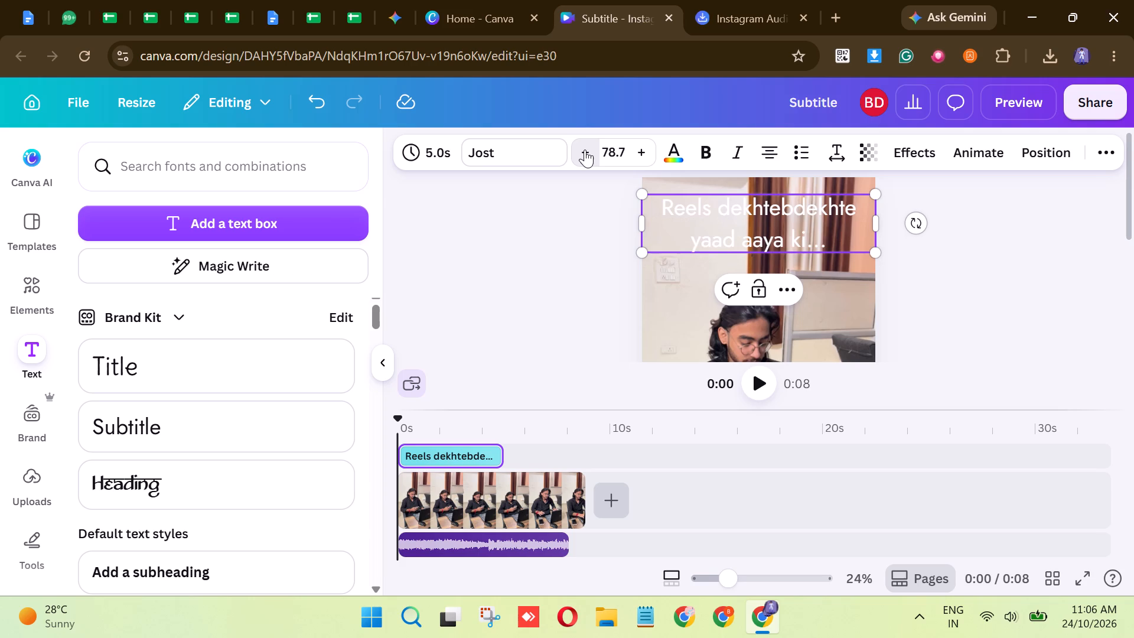
pyautogui.tripleClick(585, 149)
pyautogui.tripleClick(585, 149)
pyautogui.tripleClick(585, 149)
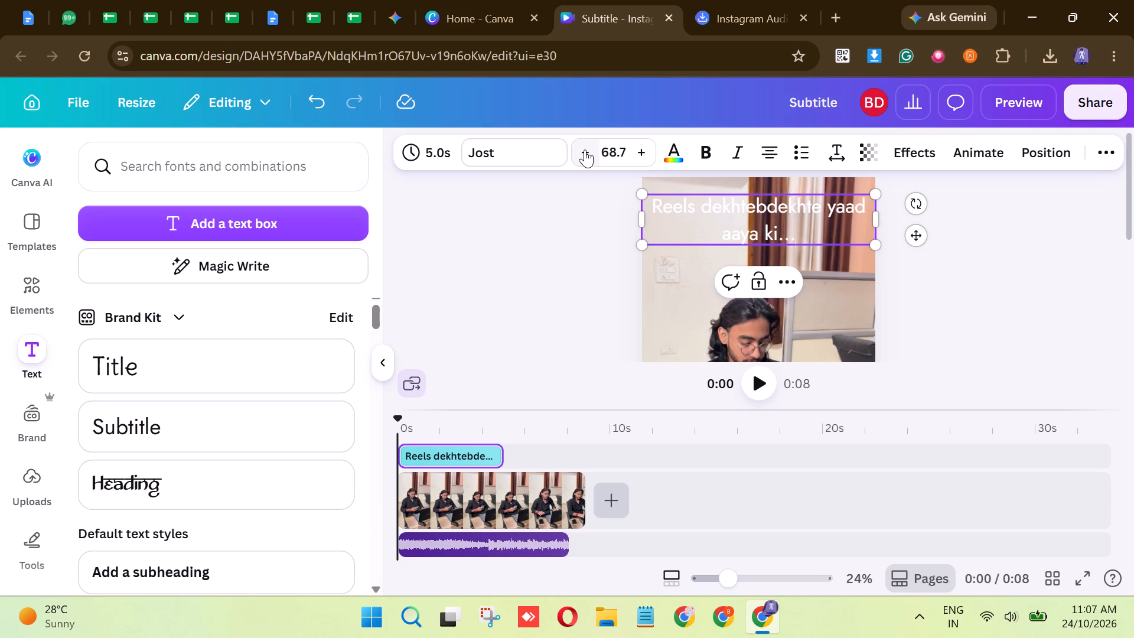
pyautogui.tripleClick(585, 149)
pyautogui.tripleClick(585, 149)
pyautogui.tripleClick(585, 149)
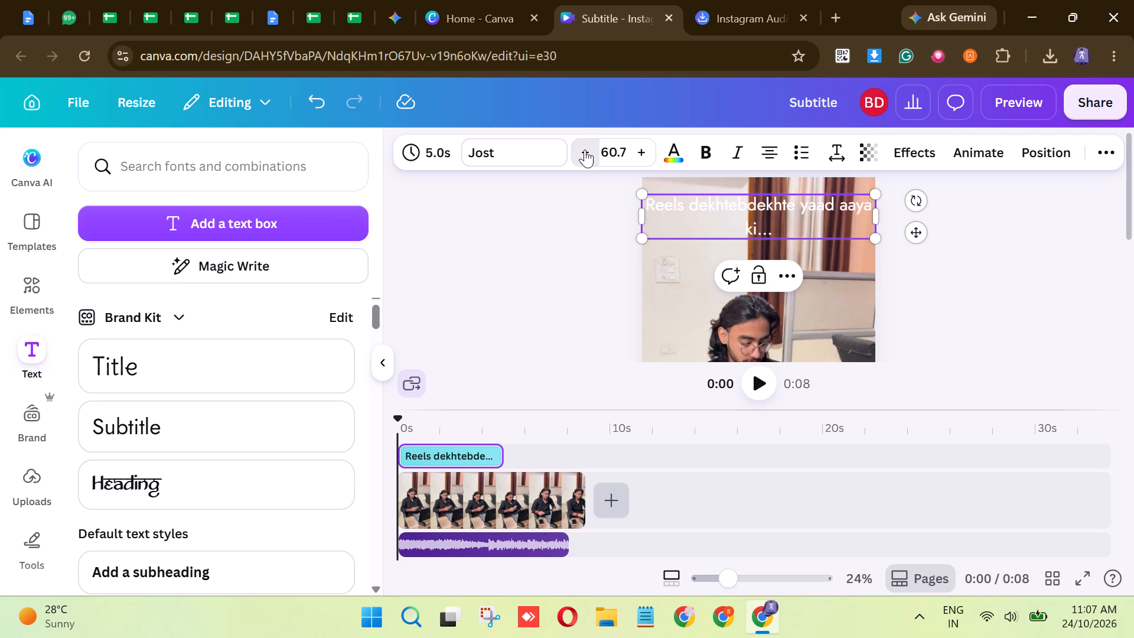
pyautogui.tripleClick(585, 149)
pyautogui.doubleClick(585, 149)
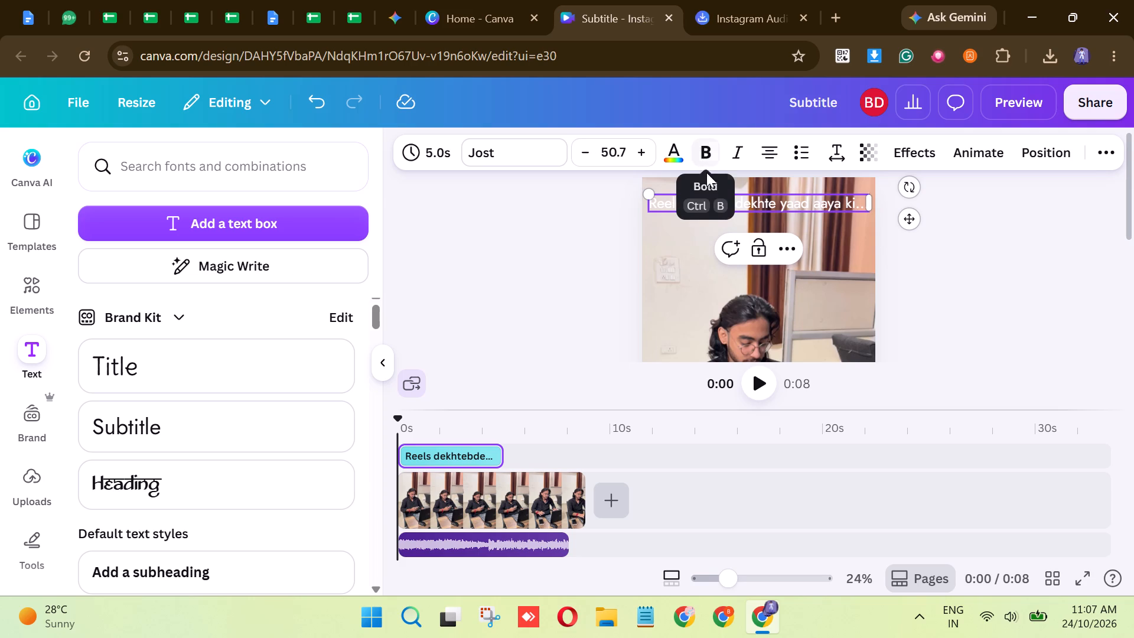
# Colour the word "Reels" in the caption red from the default solid colours.
pyautogui.doubleClick(674, 204)
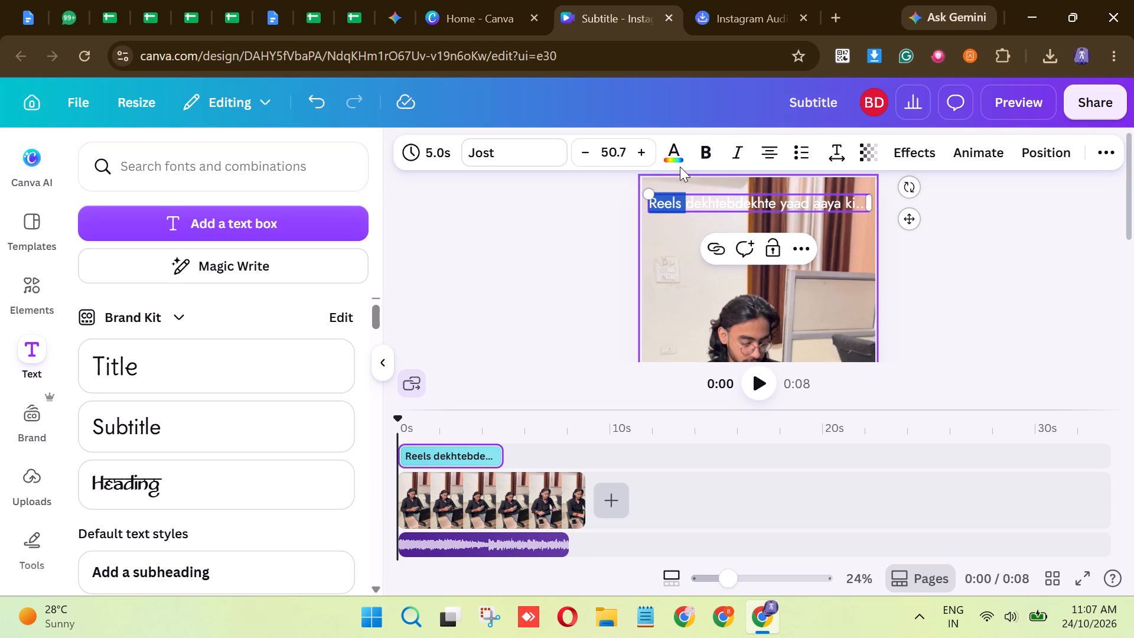
pyautogui.click(679, 155)
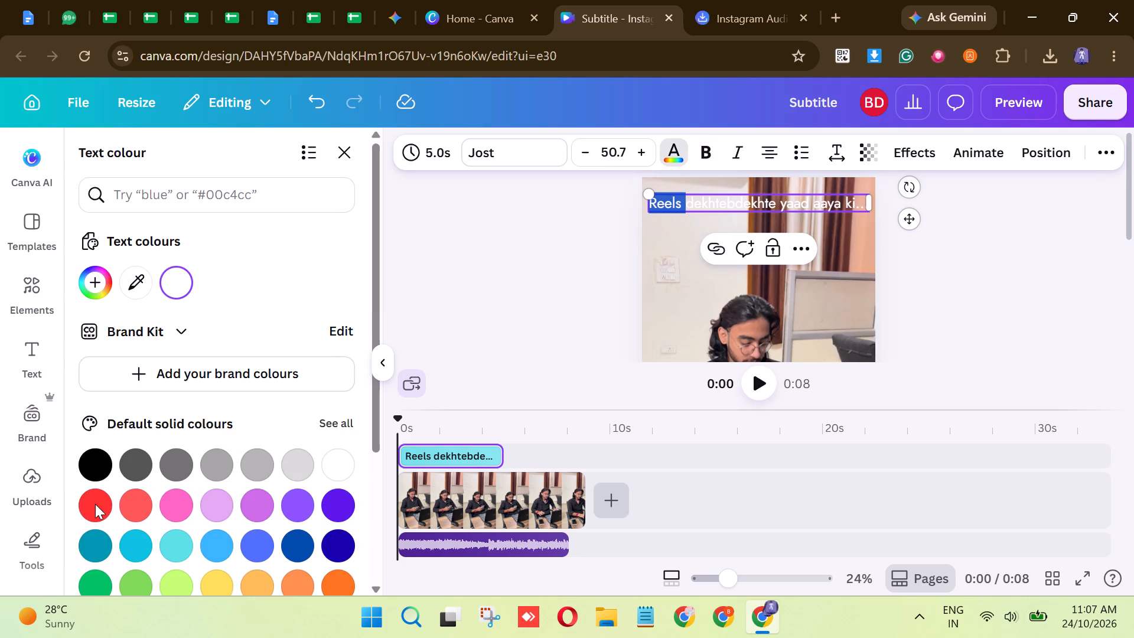
pyautogui.click(95, 504)
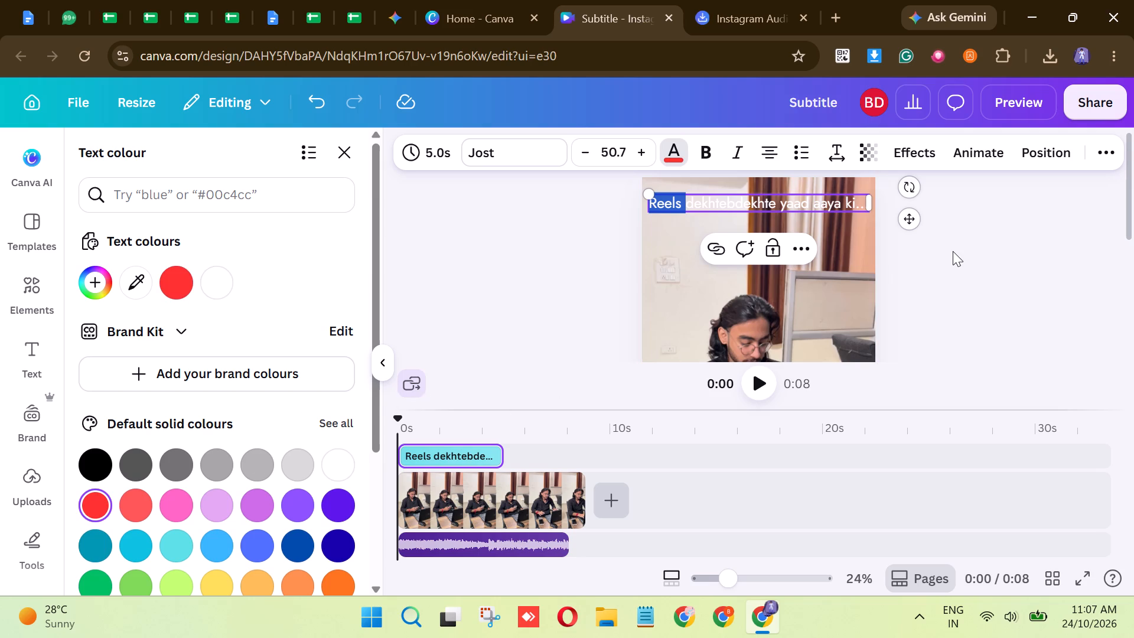
# Colour the word "yaad" in the caption bright red (#ff3131), matching "Reels".
pyautogui.click(953, 251)
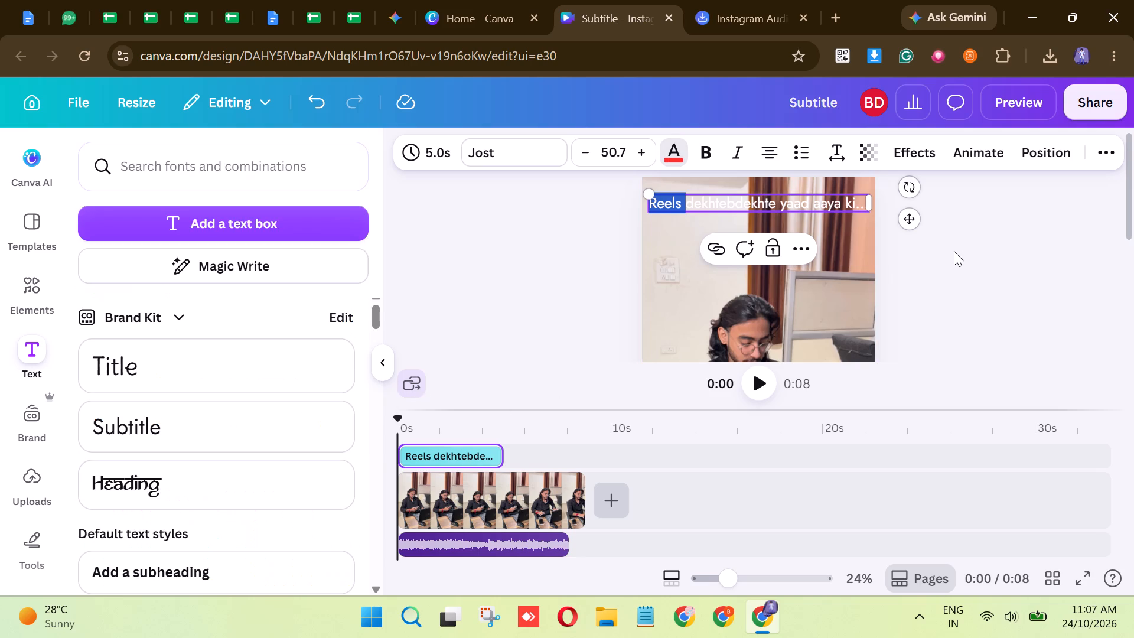
pyautogui.click(954, 251)
pyautogui.doubleClick(799, 200)
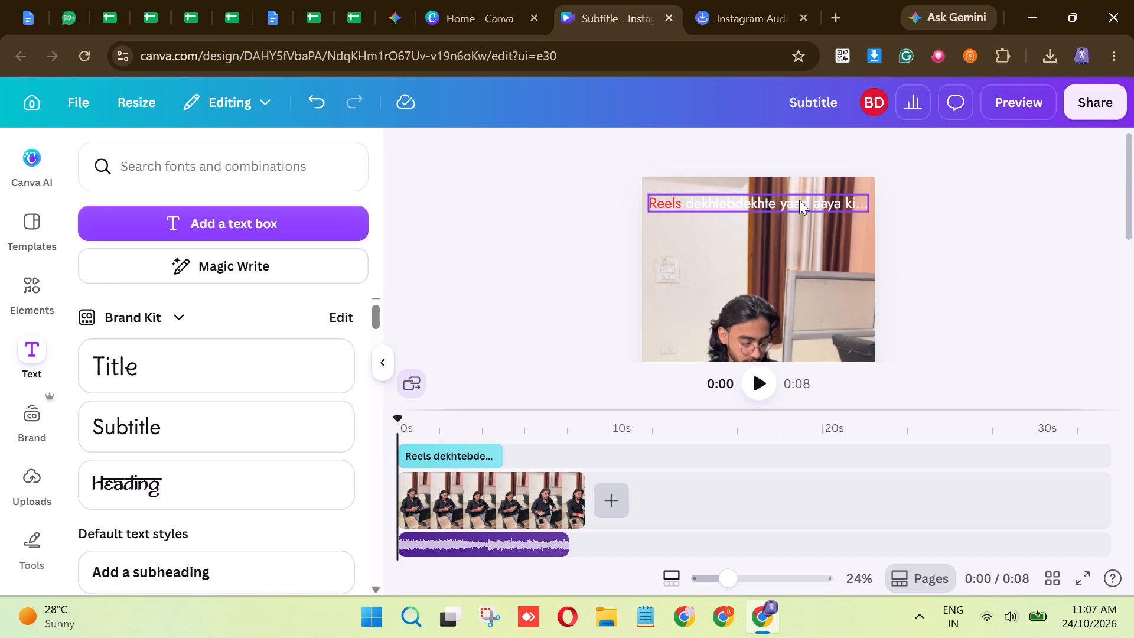
pyautogui.doubleClick(790, 207)
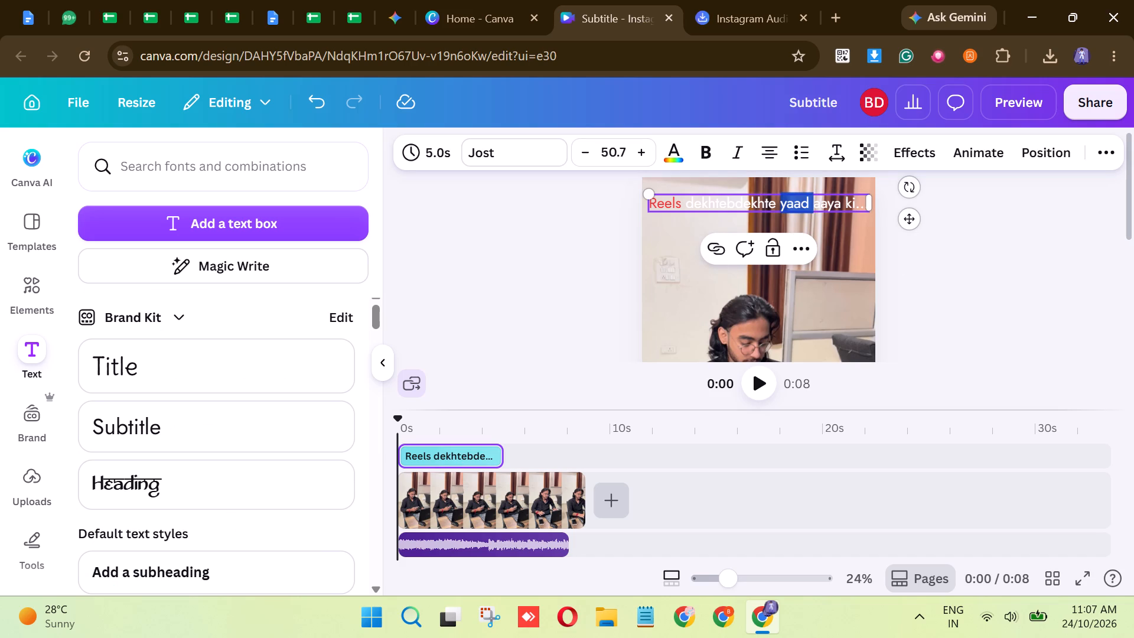
pyautogui.click(692, 149)
pyautogui.click(702, 161)
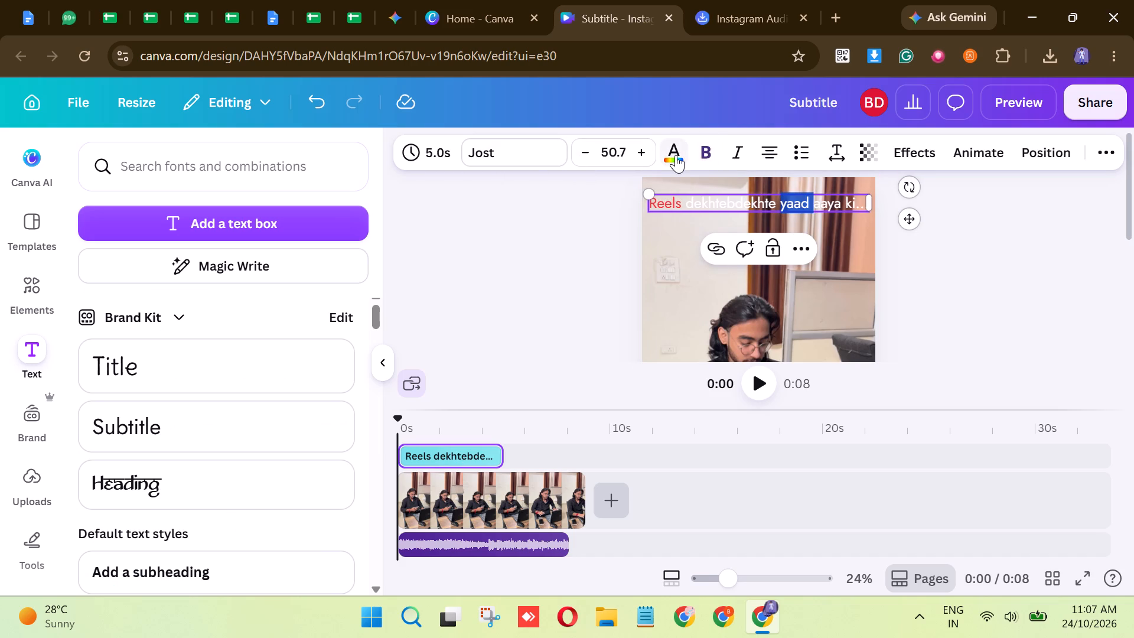
pyautogui.click(676, 155)
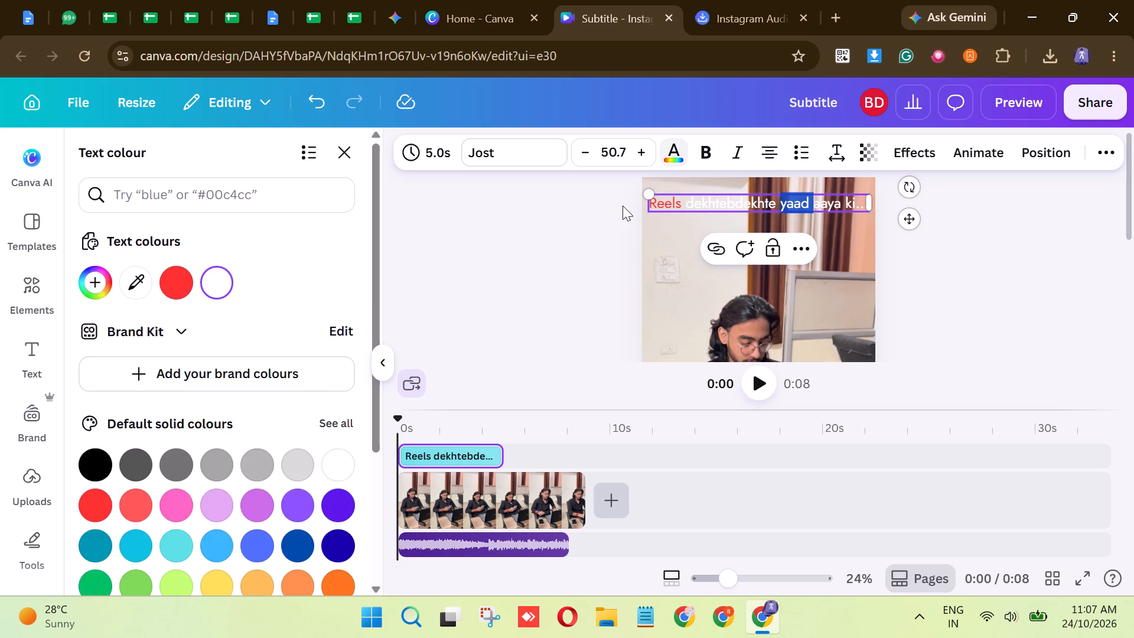
pyautogui.click(172, 284)
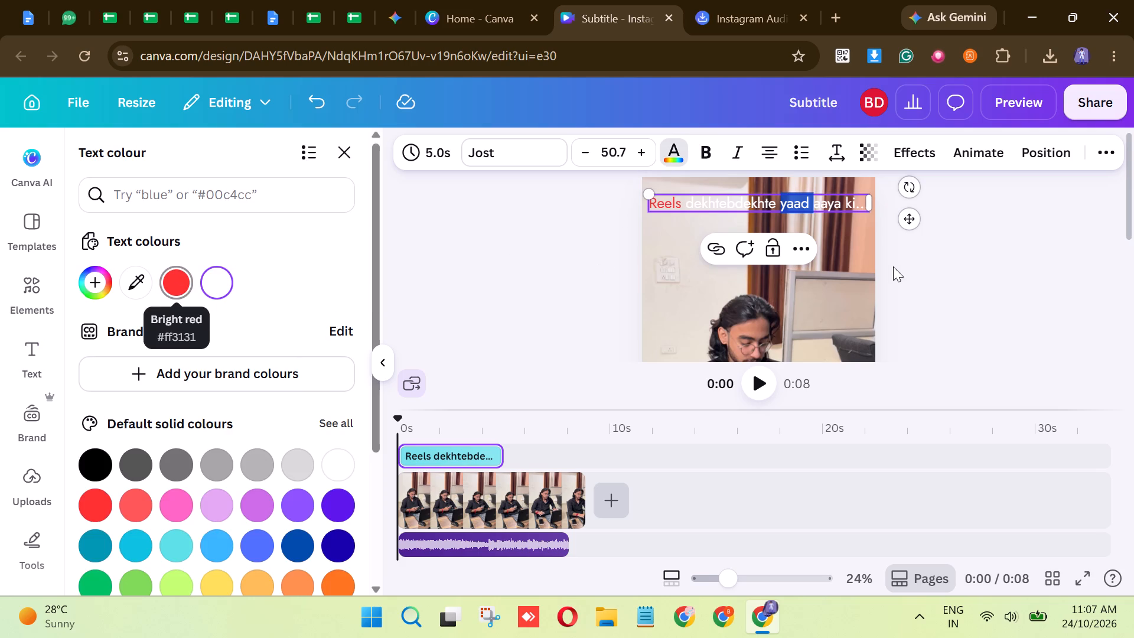
pyautogui.click(941, 255)
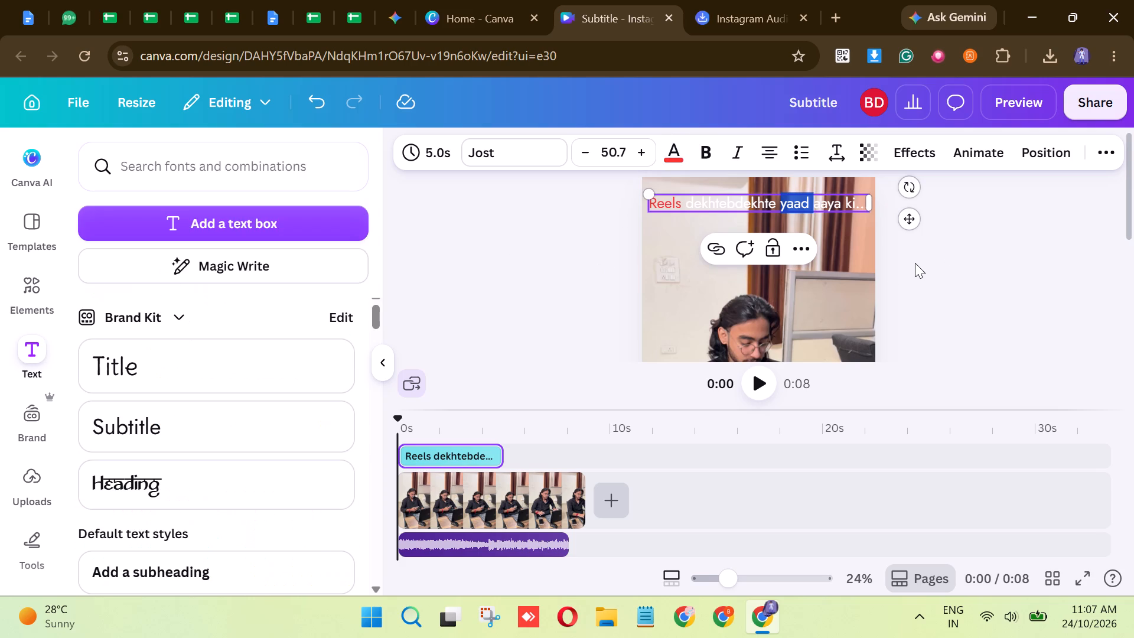
pyautogui.click(924, 249)
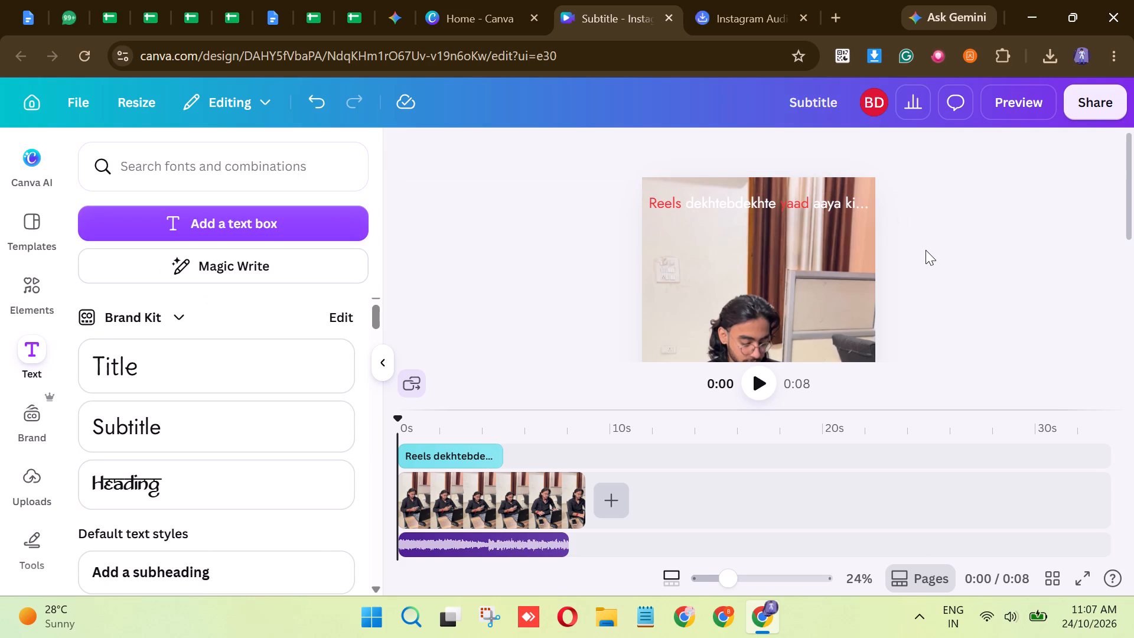
# Browse the available text animations and add-on effects for the caption.
pyautogui.click(763, 198)
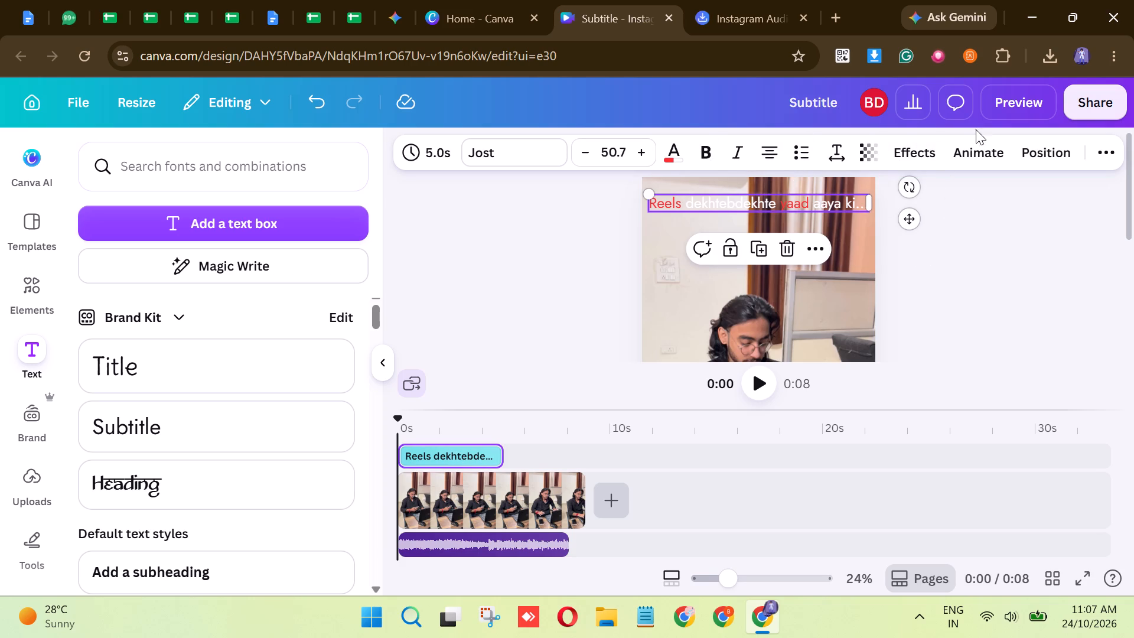
pyautogui.click(963, 159)
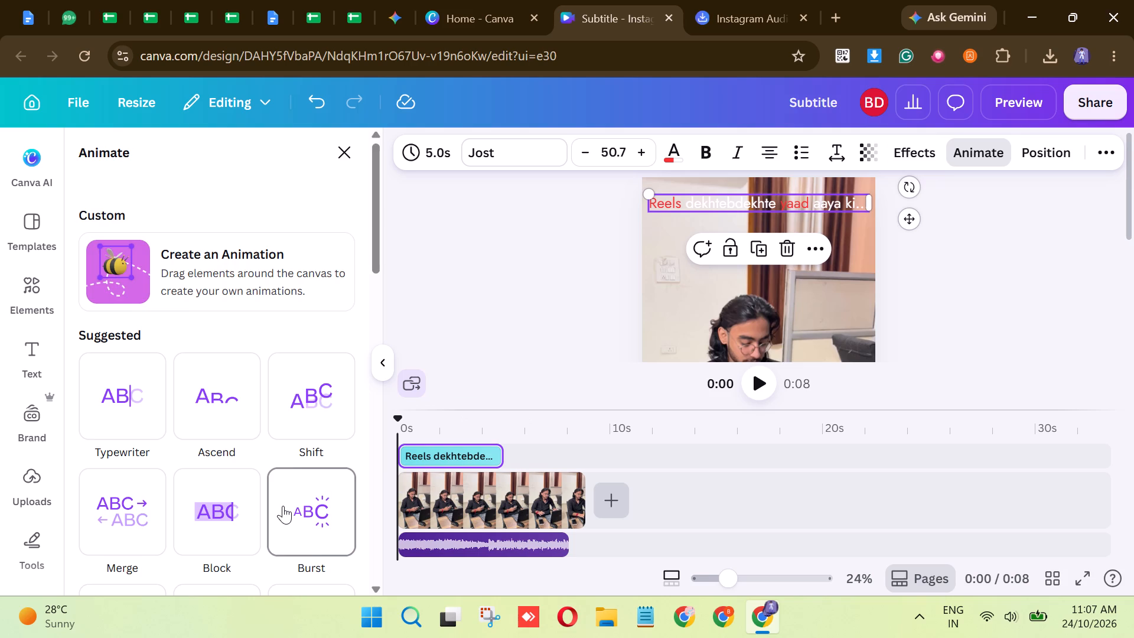
pyautogui.scroll(-2, 283, 506)
pyautogui.scroll(-2, 282, 456)
pyautogui.scroll(2, 282, 450)
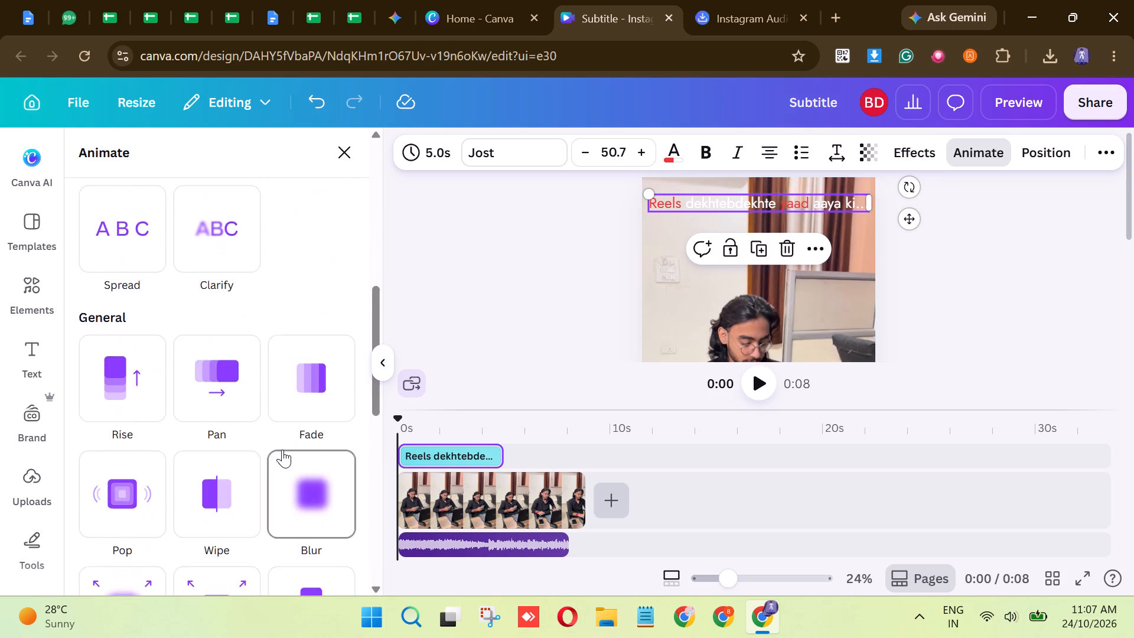
pyautogui.scroll(1, 282, 450)
pyautogui.scroll(-4, 282, 450)
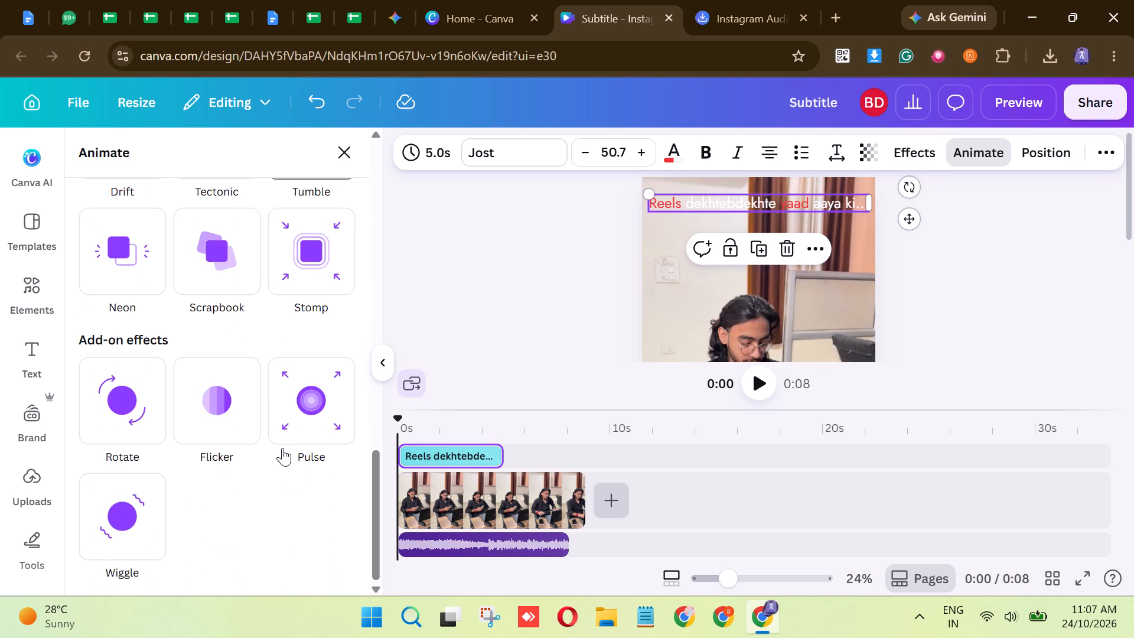
pyautogui.scroll(1, 282, 448)
# Apply the Background text effect to the caption and set the effect colour to white.
pyautogui.click(905, 155)
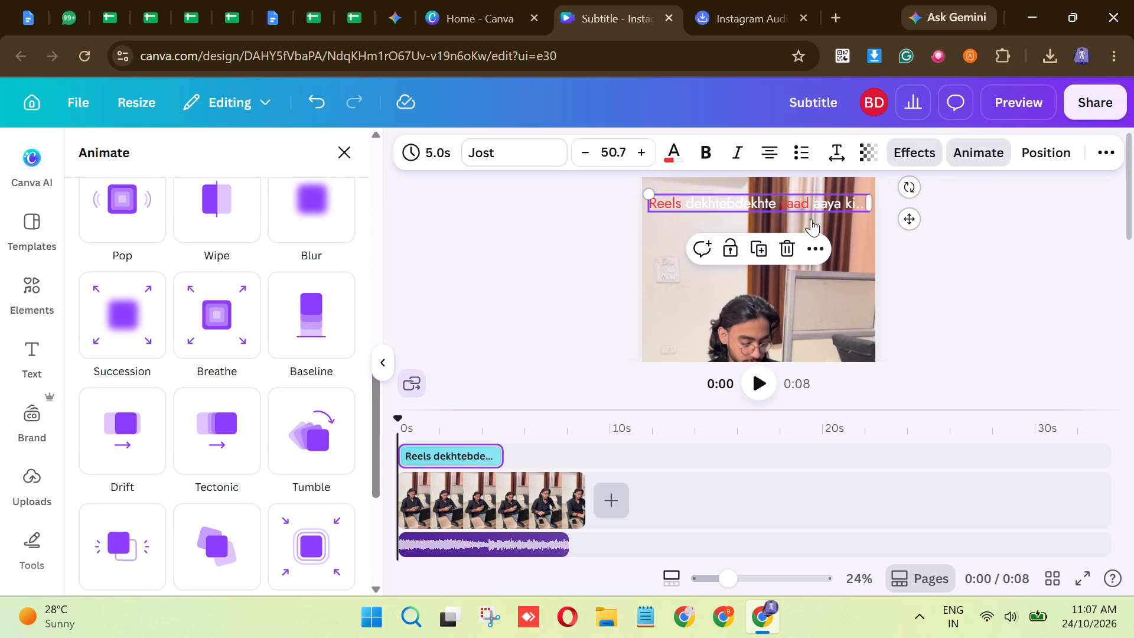
pyautogui.scroll(1, 247, 370)
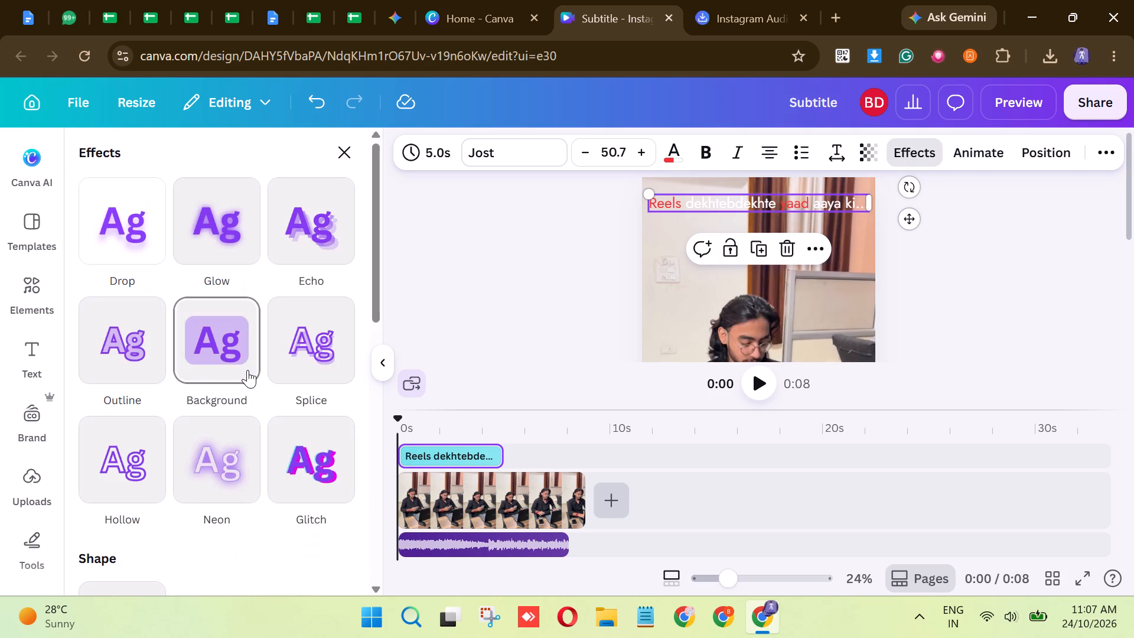
pyautogui.click(243, 352)
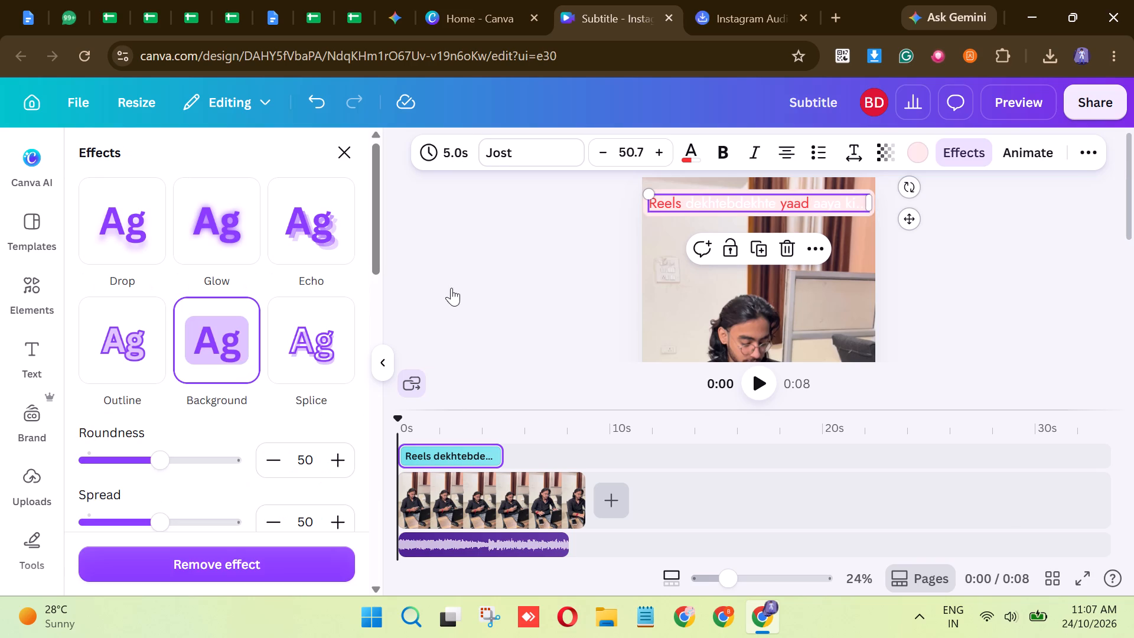
pyautogui.click(694, 157)
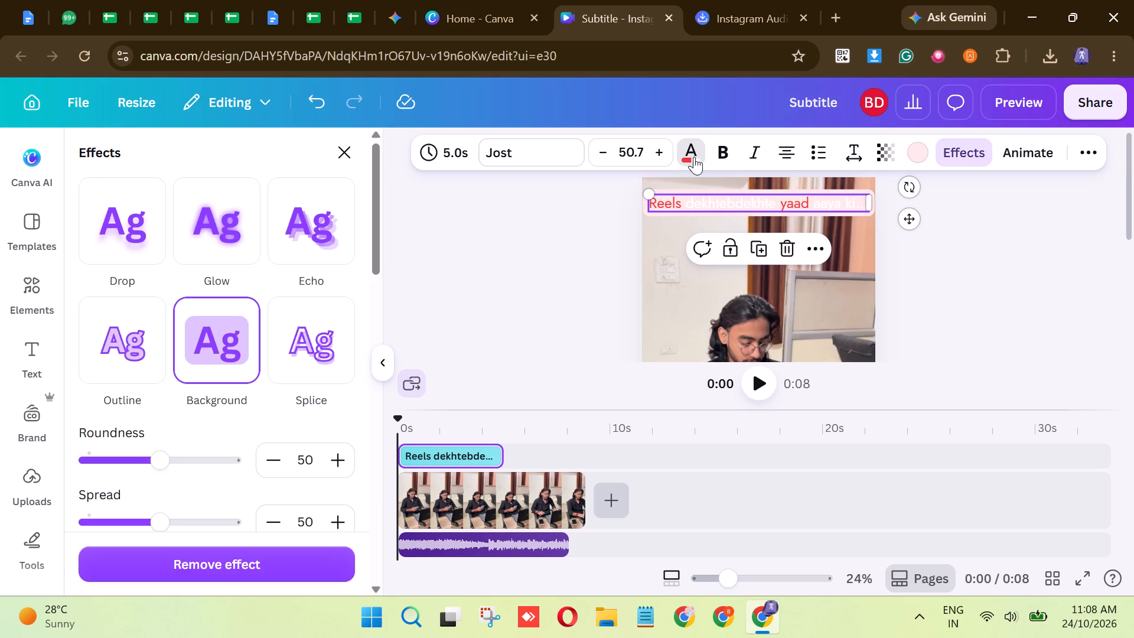
pyautogui.click(926, 147)
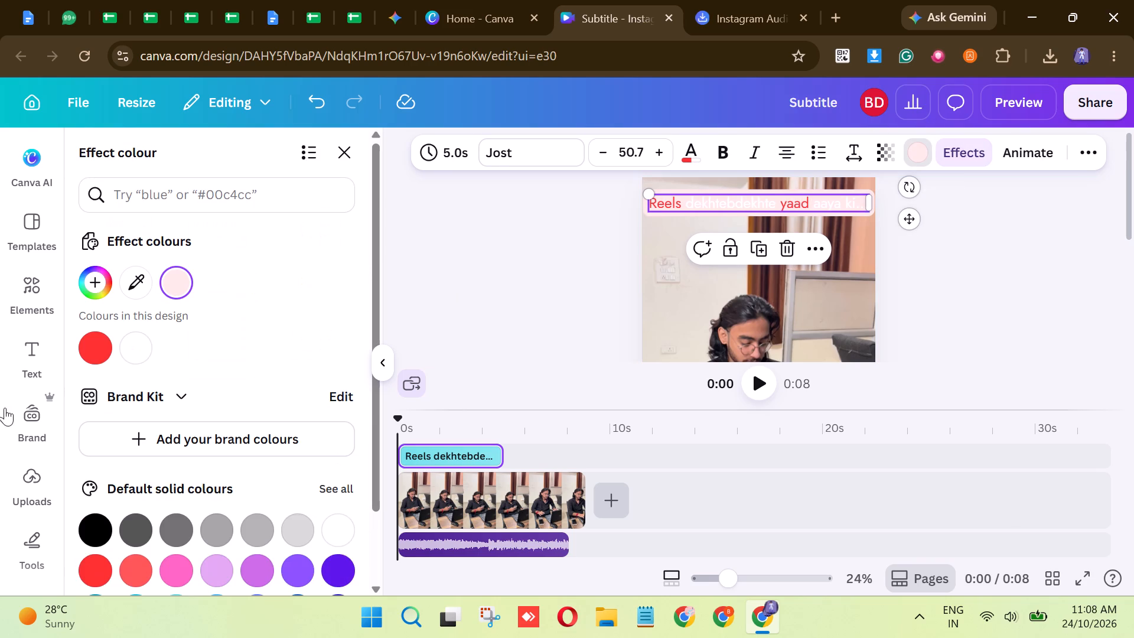
pyautogui.click(127, 352)
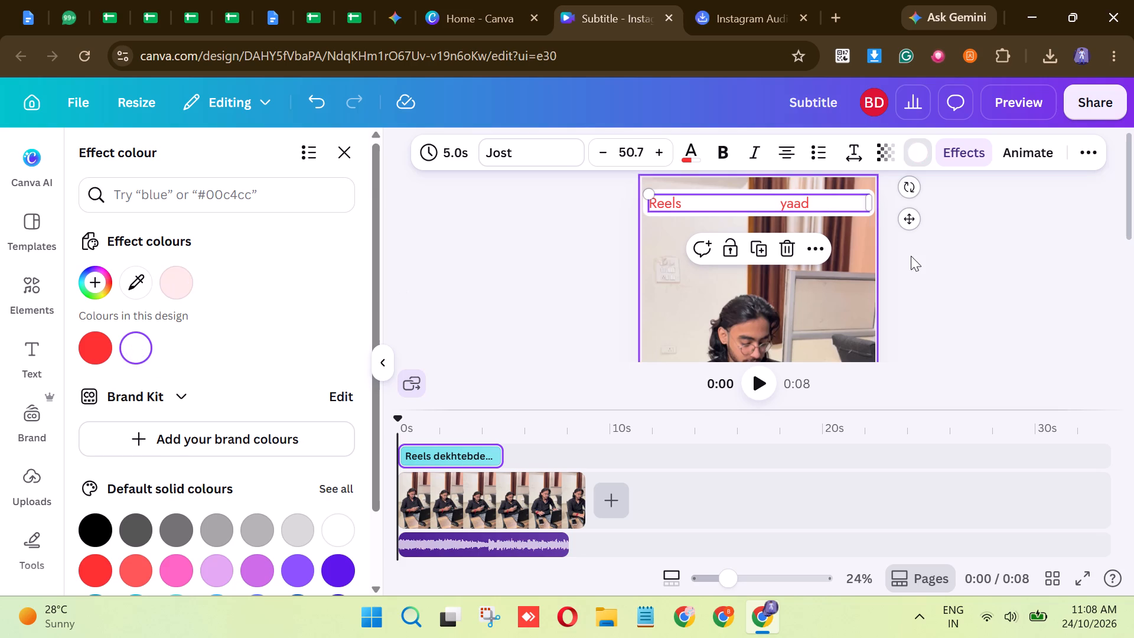
pyautogui.click(922, 253)
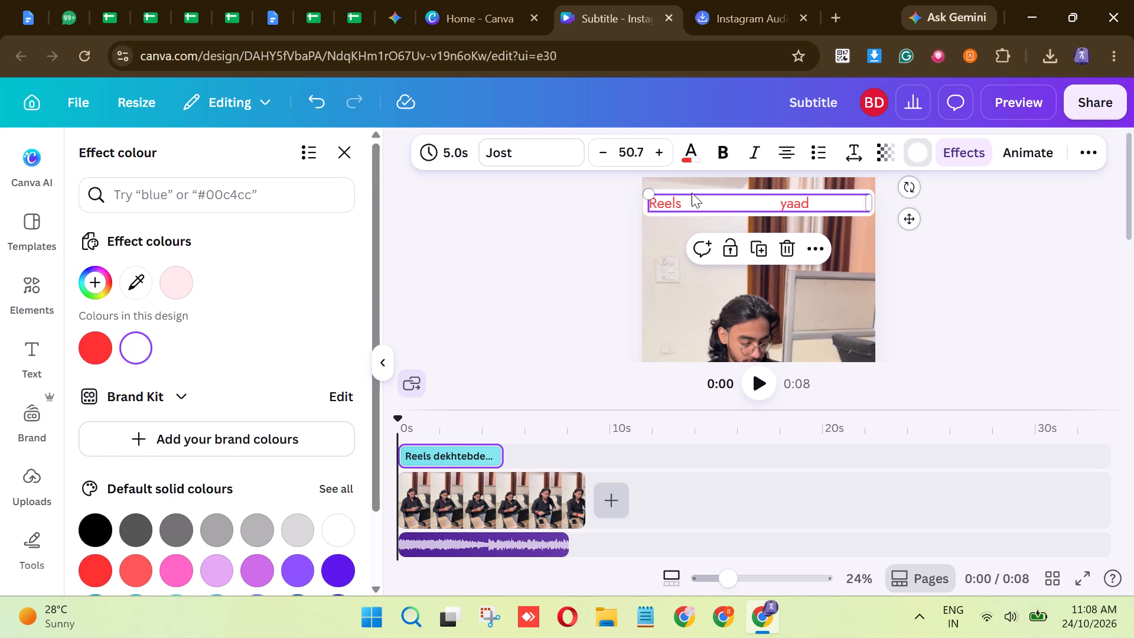
# Colour the caption's white words "dekhtebdekhte" and "aaya ki" black.
pyautogui.click(692, 195)
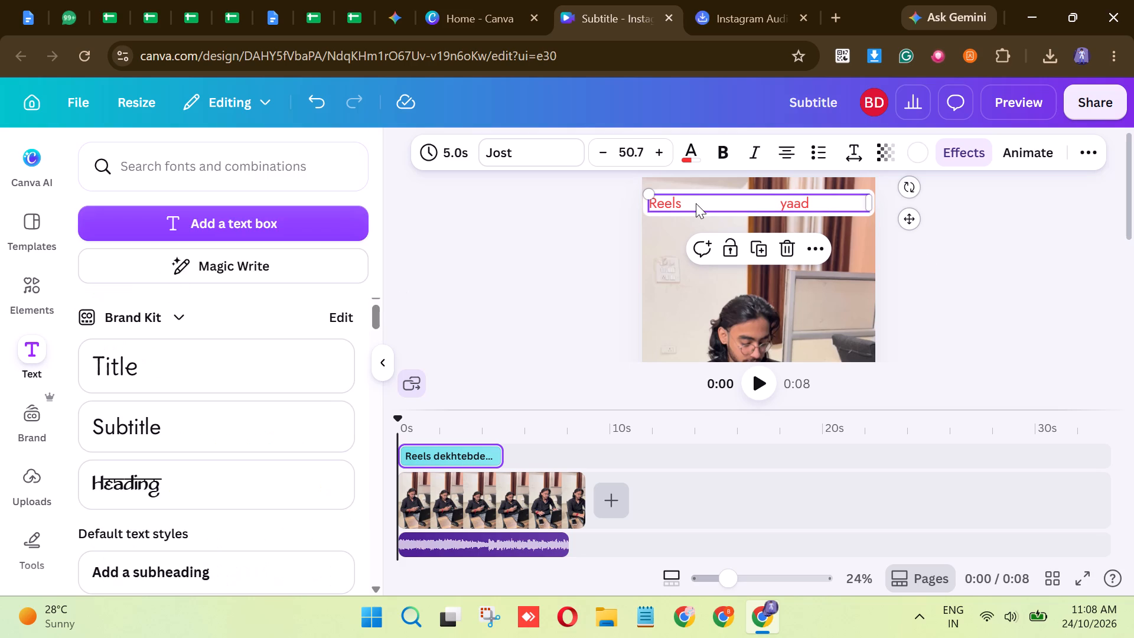
pyautogui.click(696, 203)
pyautogui.doubleClick(696, 203)
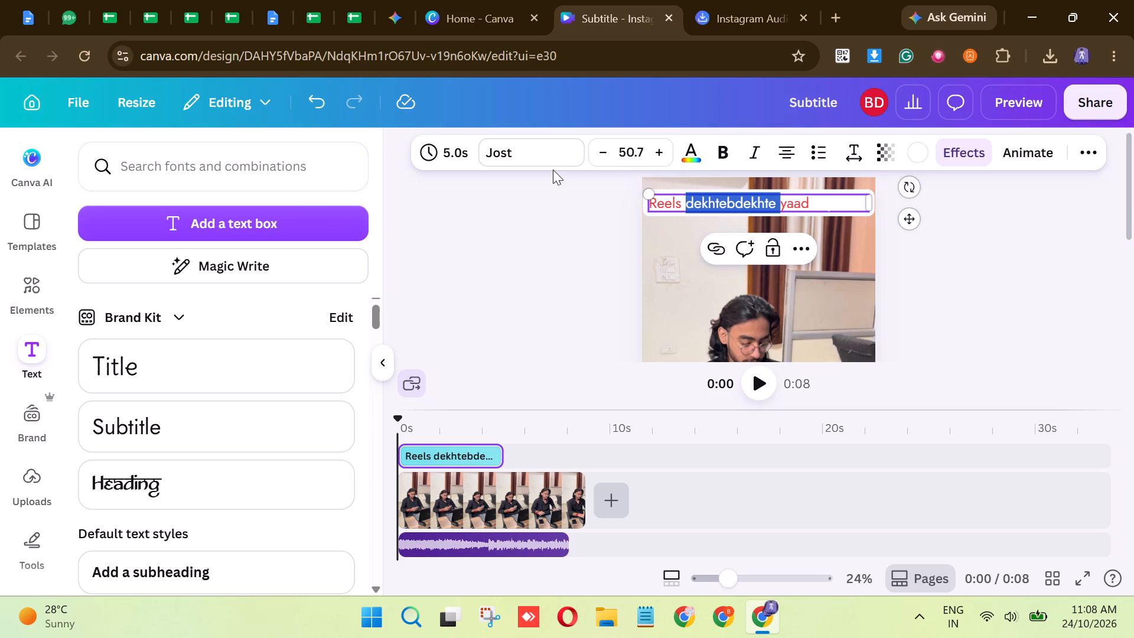
pyautogui.click(690, 146)
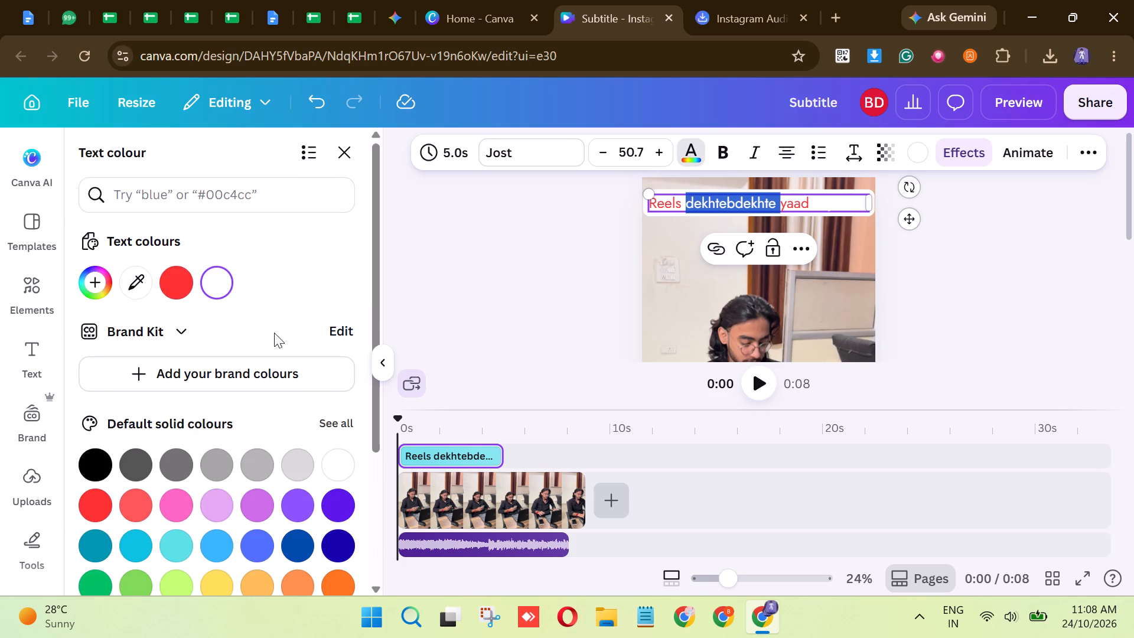
pyautogui.click(96, 467)
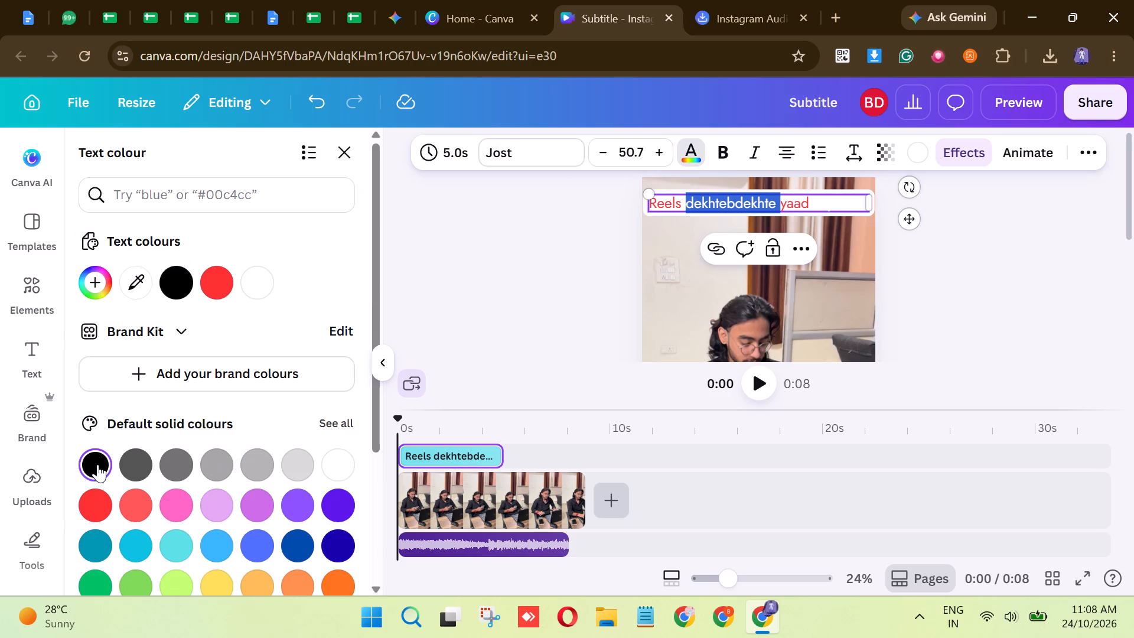
pyautogui.doubleClick(829, 201)
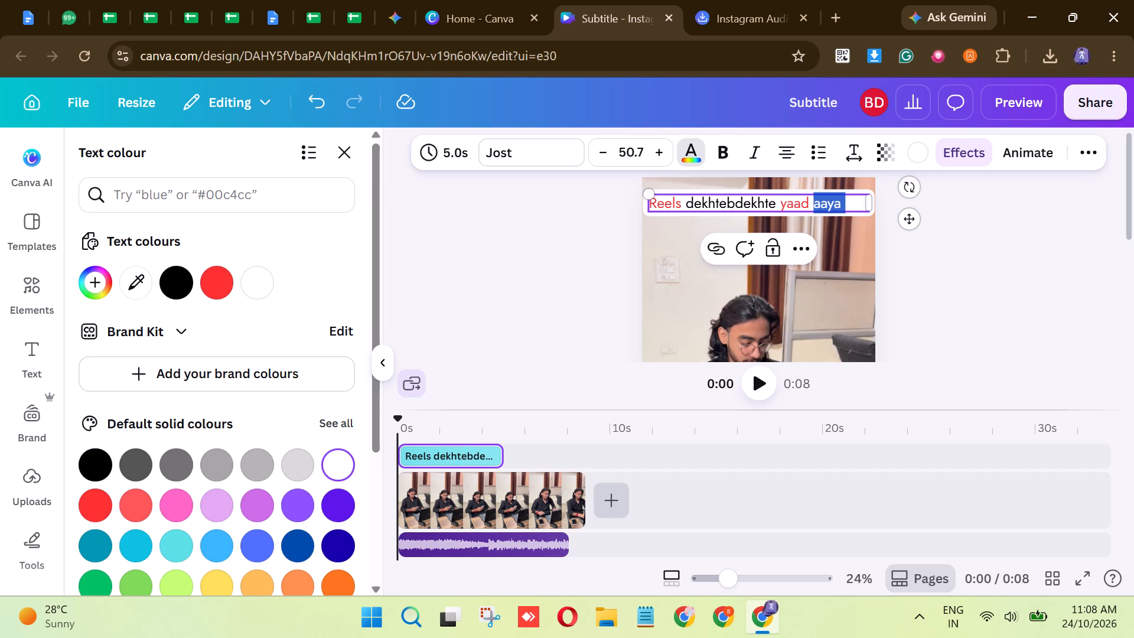
pyautogui.tripleClick(857, 200)
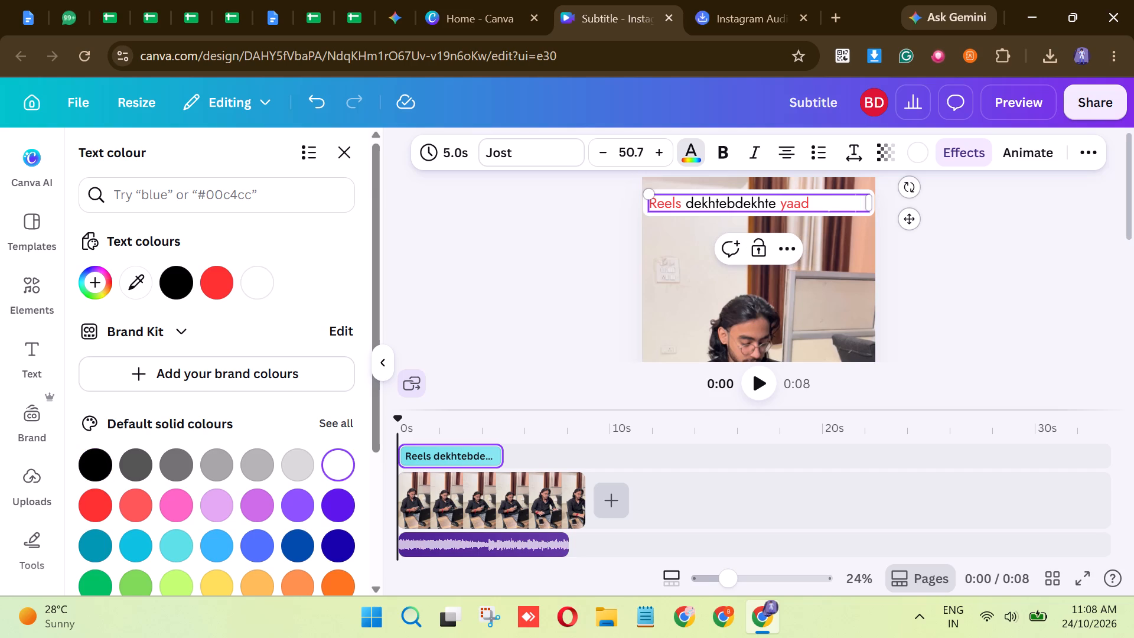
pyautogui.click(857, 204)
pyautogui.moveTo(865, 202); pyautogui.dragTo(861, 201)
pyautogui.moveTo(861, 201); pyautogui.dragTo(813, 209)
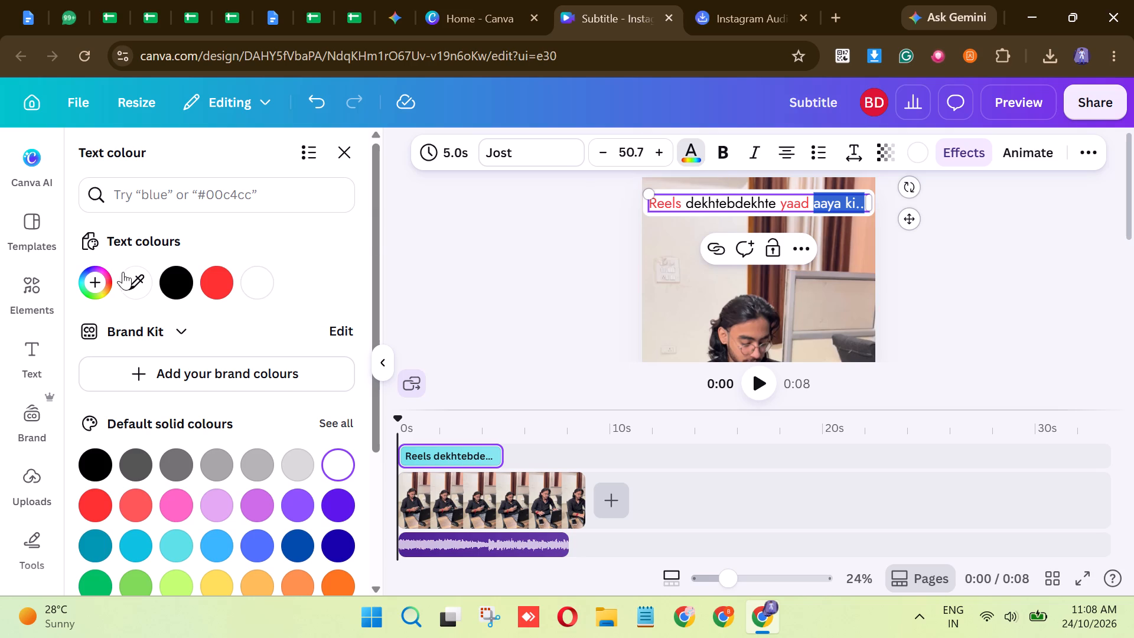
pyautogui.click(183, 280)
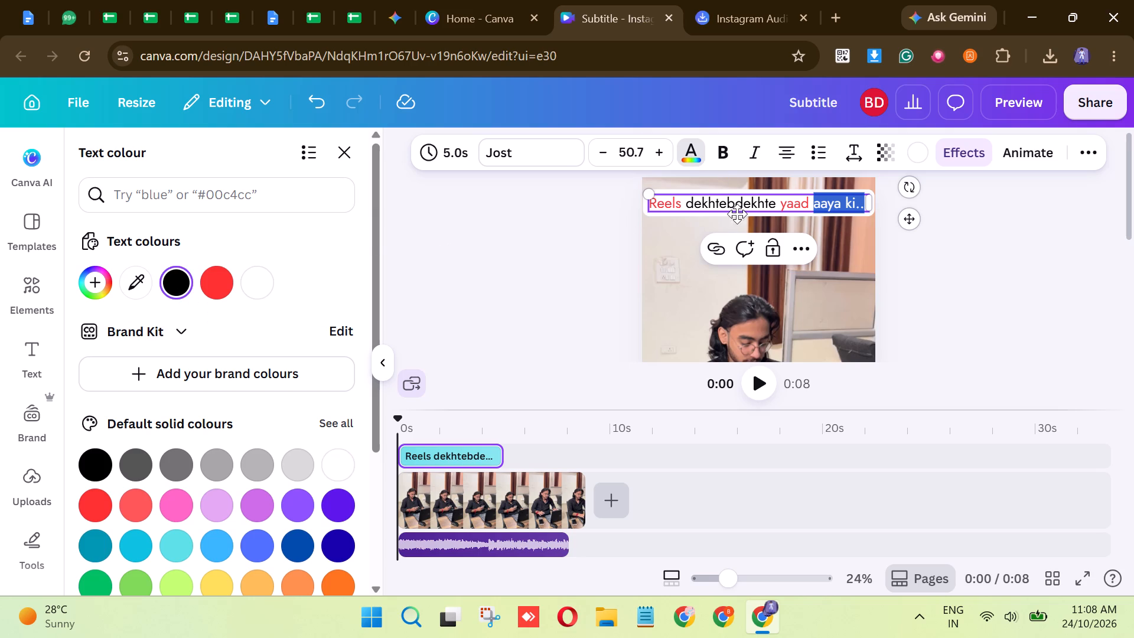
# Replace the stray "b" in "dekhtebdekhte" with a space so the caption reads "dekhte dekhte".
pyautogui.click(731, 202)
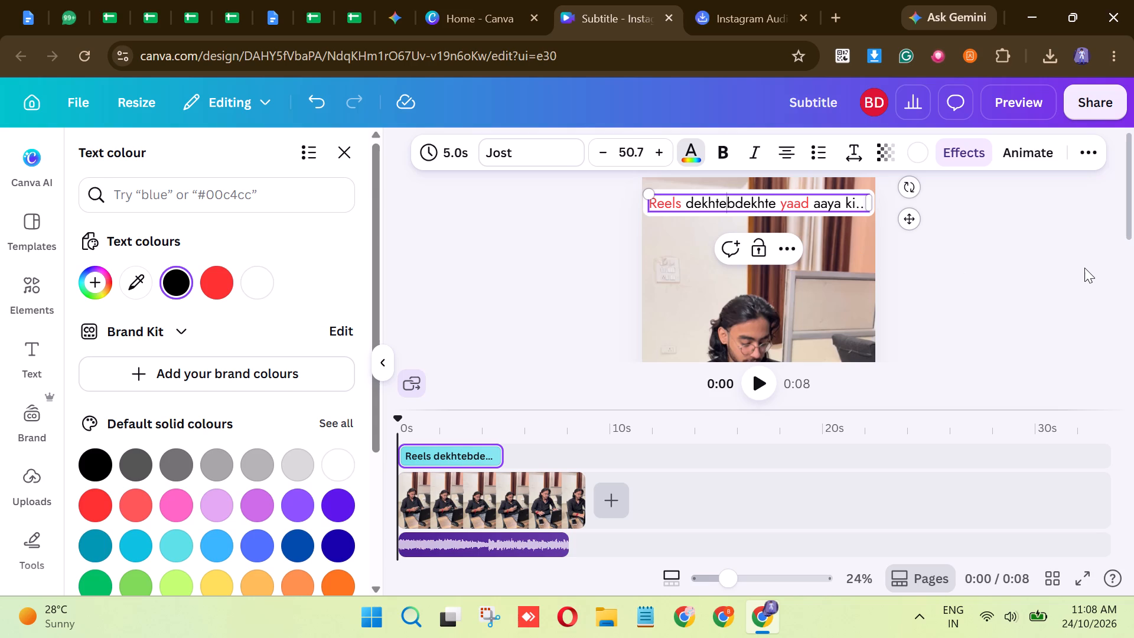
pyautogui.press('Right')
pyautogui.press('BackSpace')
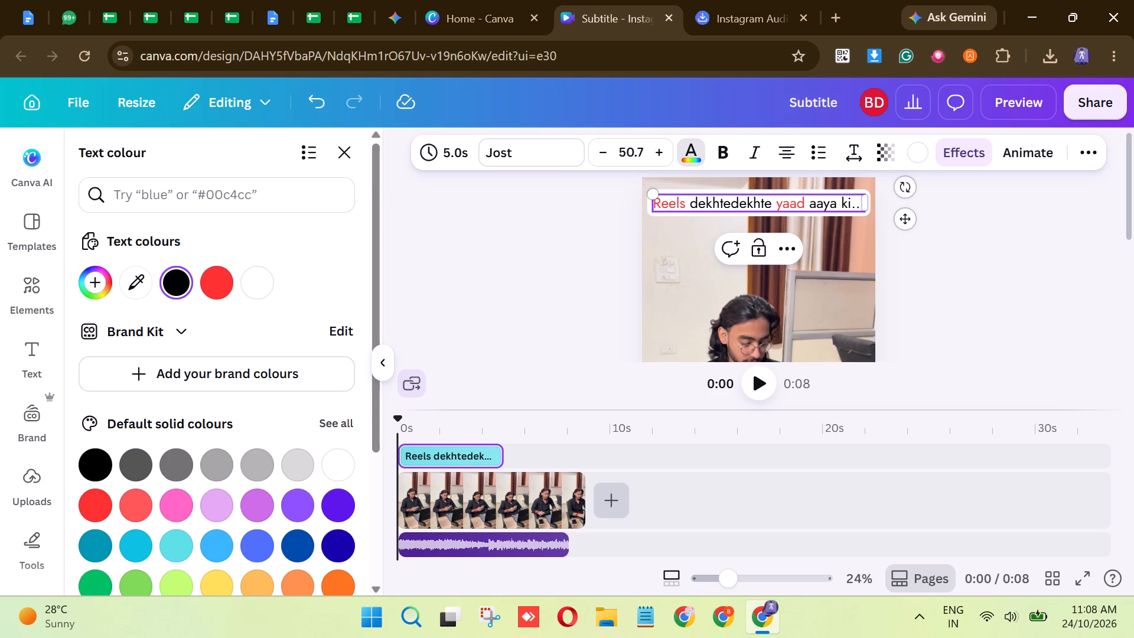
pyautogui.press('space')
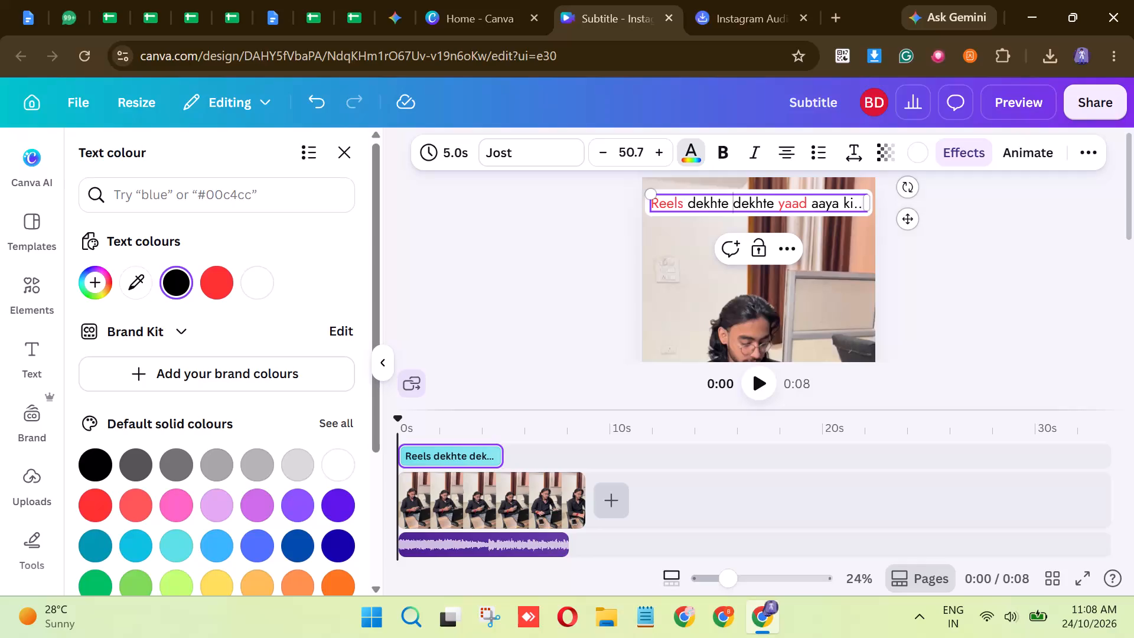
# Make the caption words "dekhte dekhte yaad aaya" bold.
pyautogui.doubleClick(710, 202)
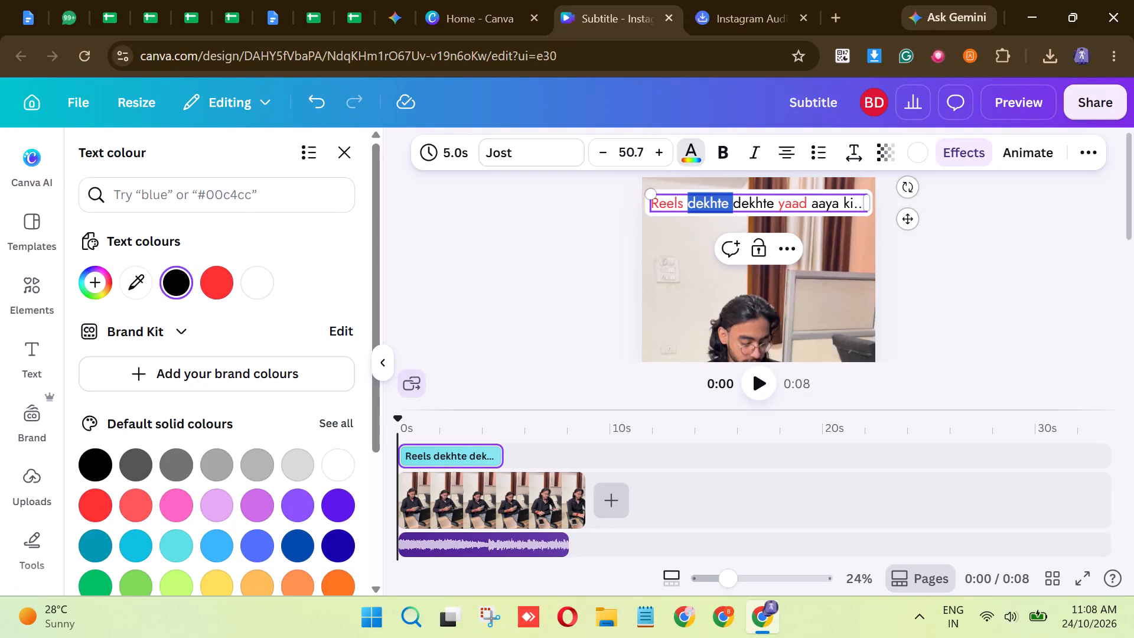
pyautogui.click(723, 157)
pyautogui.click(745, 202)
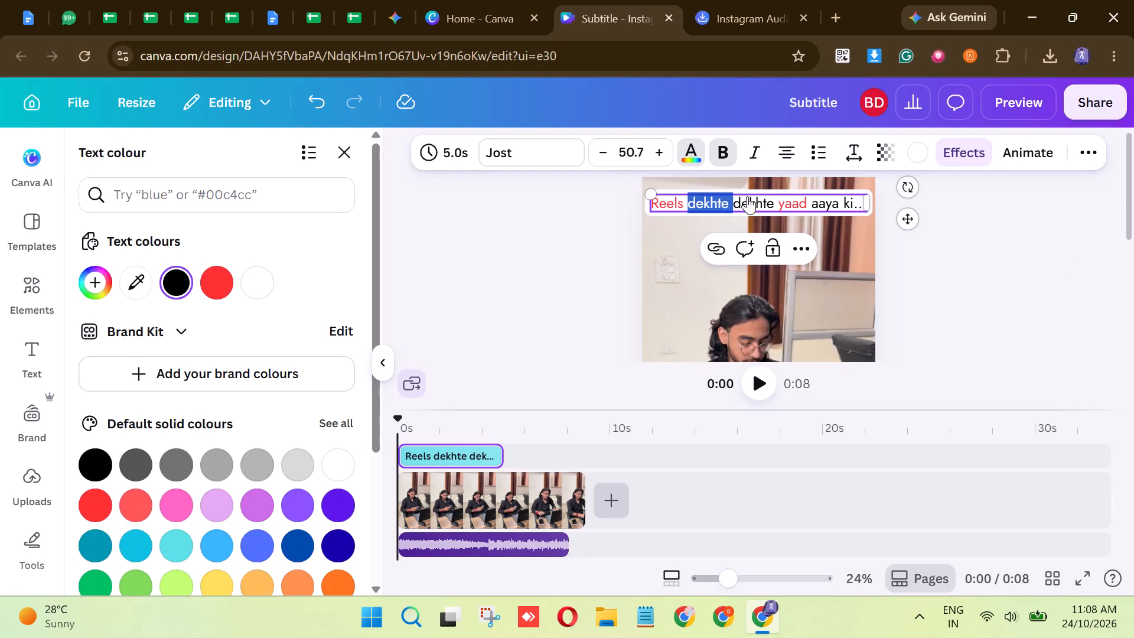
pyautogui.doubleClick(750, 201)
pyautogui.click(724, 151)
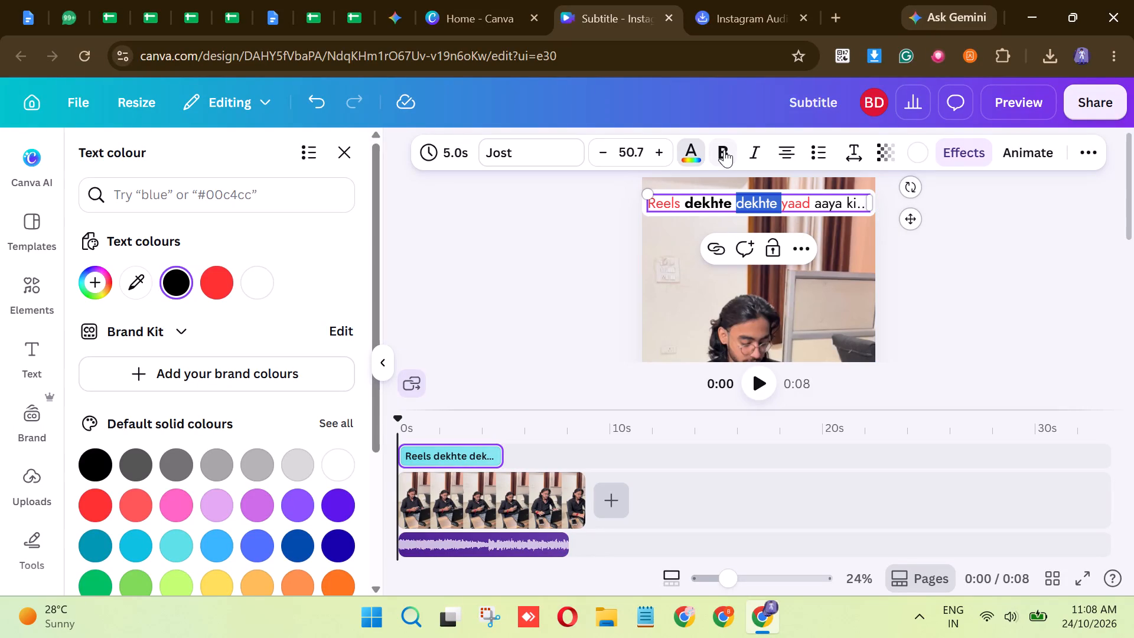
pyautogui.doubleClick(797, 204)
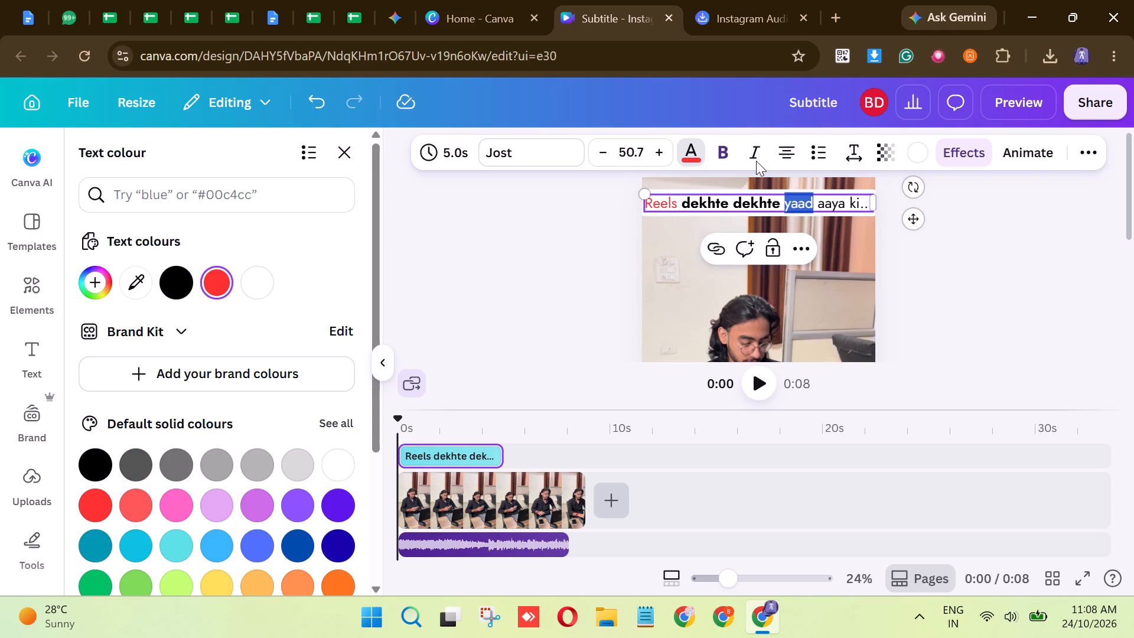
pyautogui.click(730, 151)
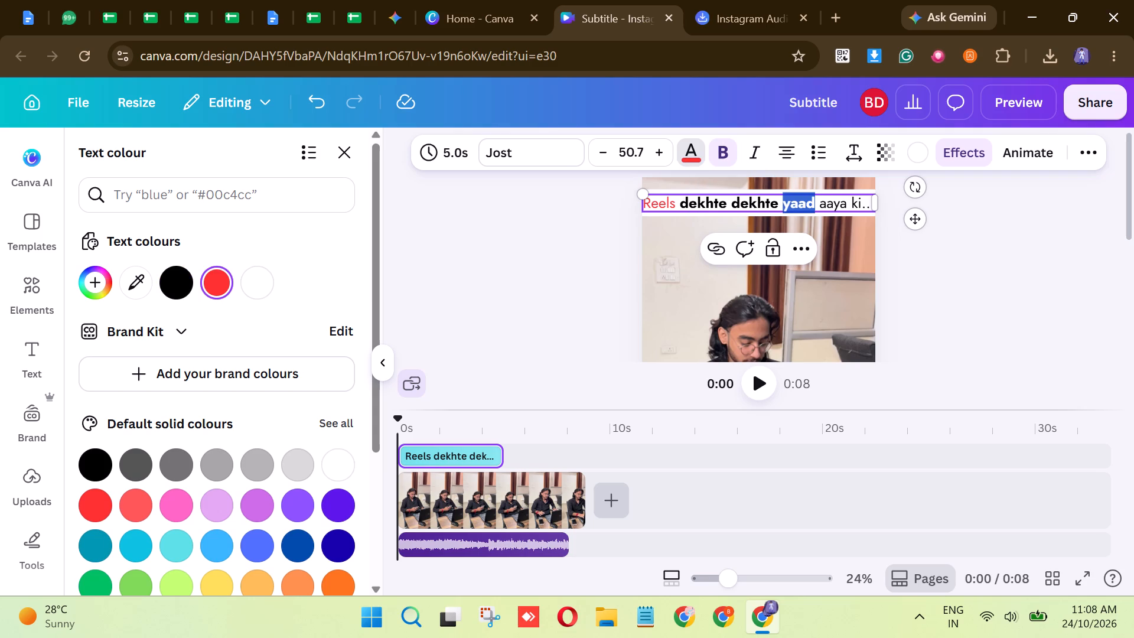
pyautogui.doubleClick(834, 200)
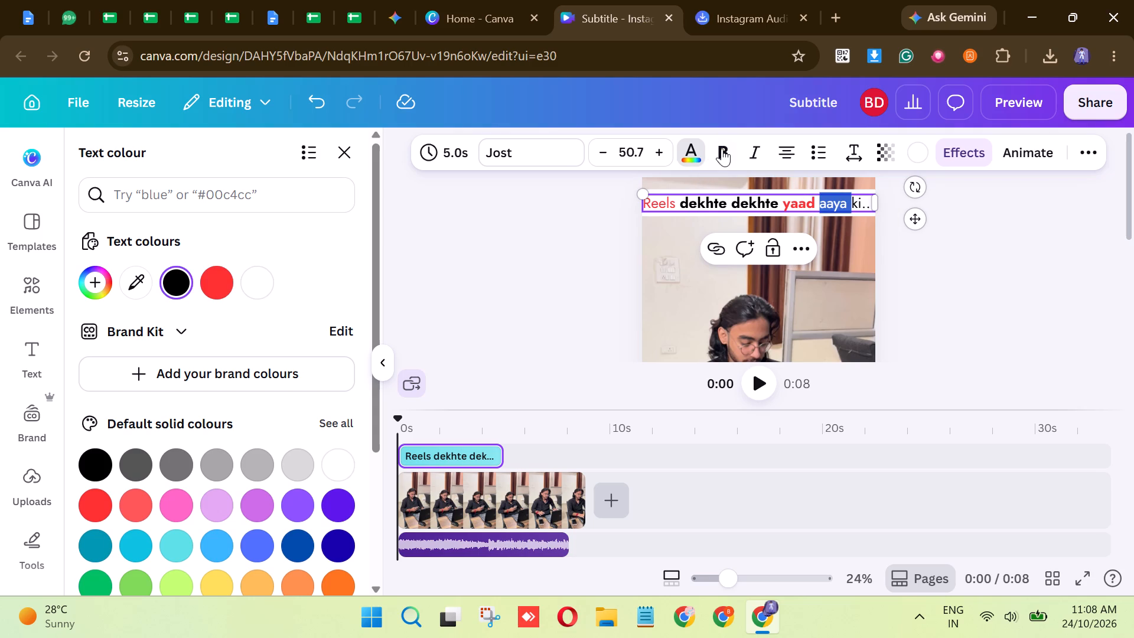
pyautogui.click(722, 148)
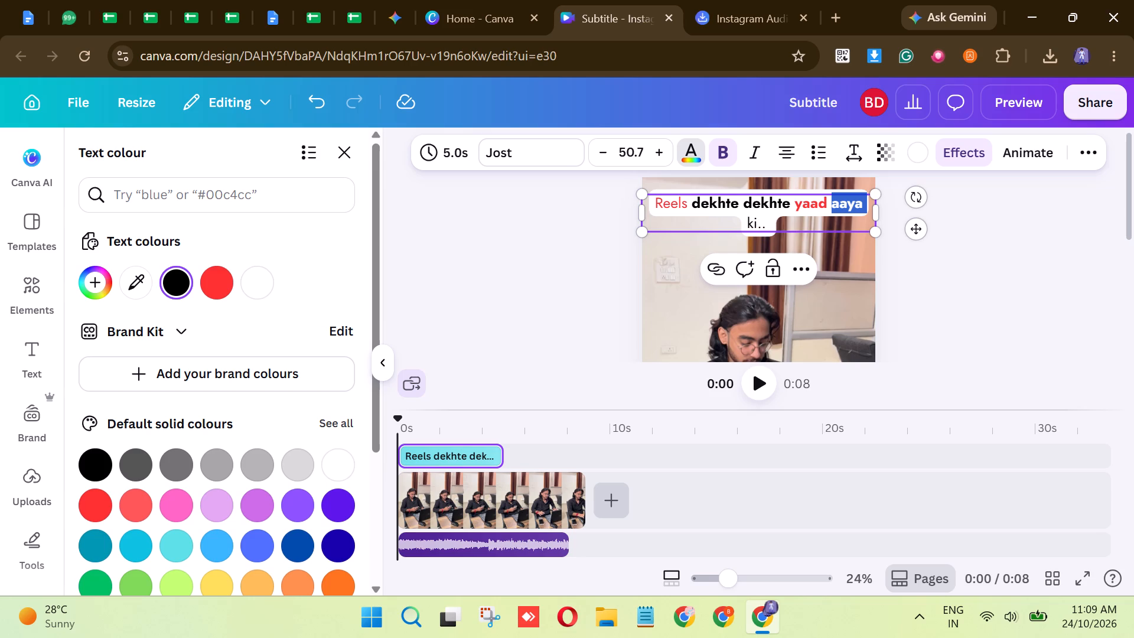
# Make the caption's ending "ki..." bold and colour all of it black, including the last dot.
pyautogui.doubleClick(754, 224)
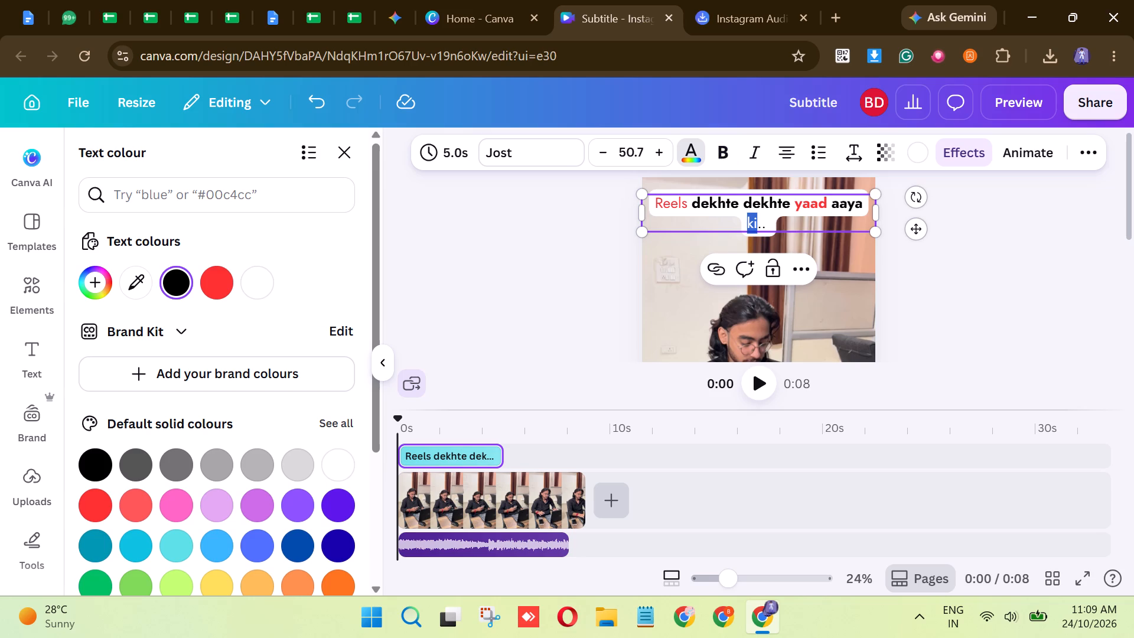
pyautogui.doubleClick(768, 224)
pyautogui.click(767, 223)
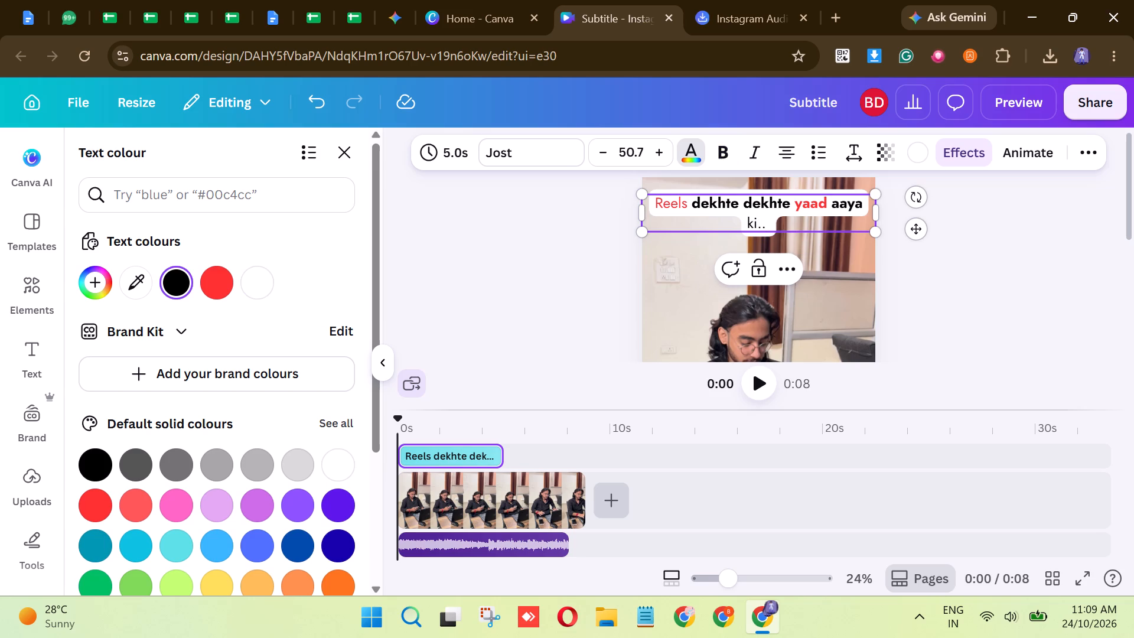
pyautogui.doubleClick(762, 220)
pyautogui.tripleClick(754, 222)
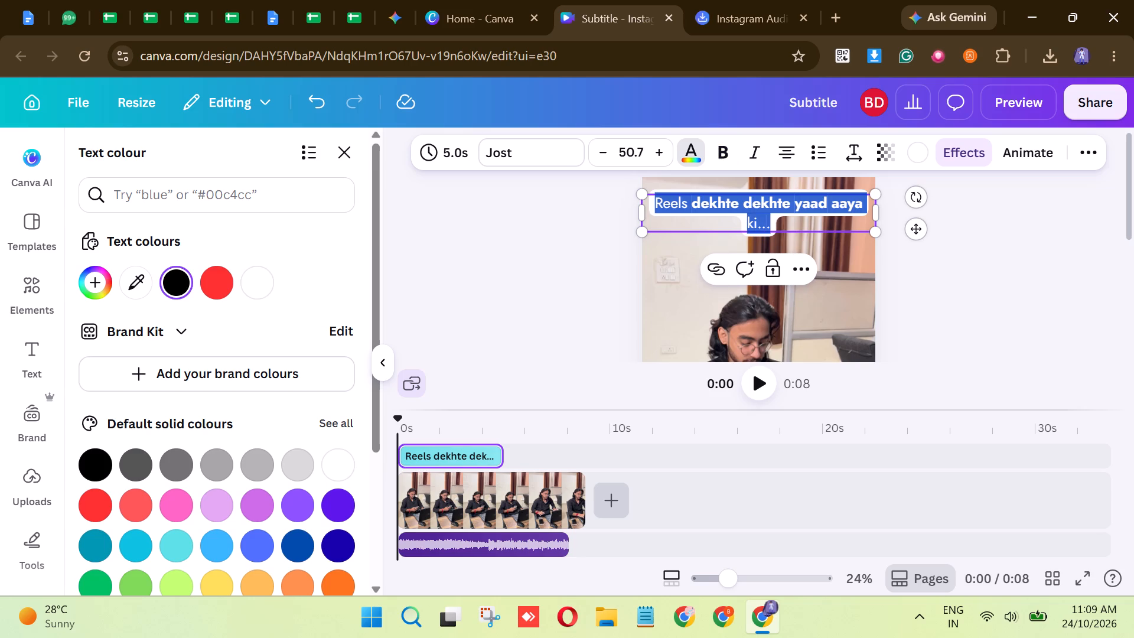
pyautogui.click(773, 224)
pyautogui.moveTo(773, 224); pyautogui.dragTo(762, 225)
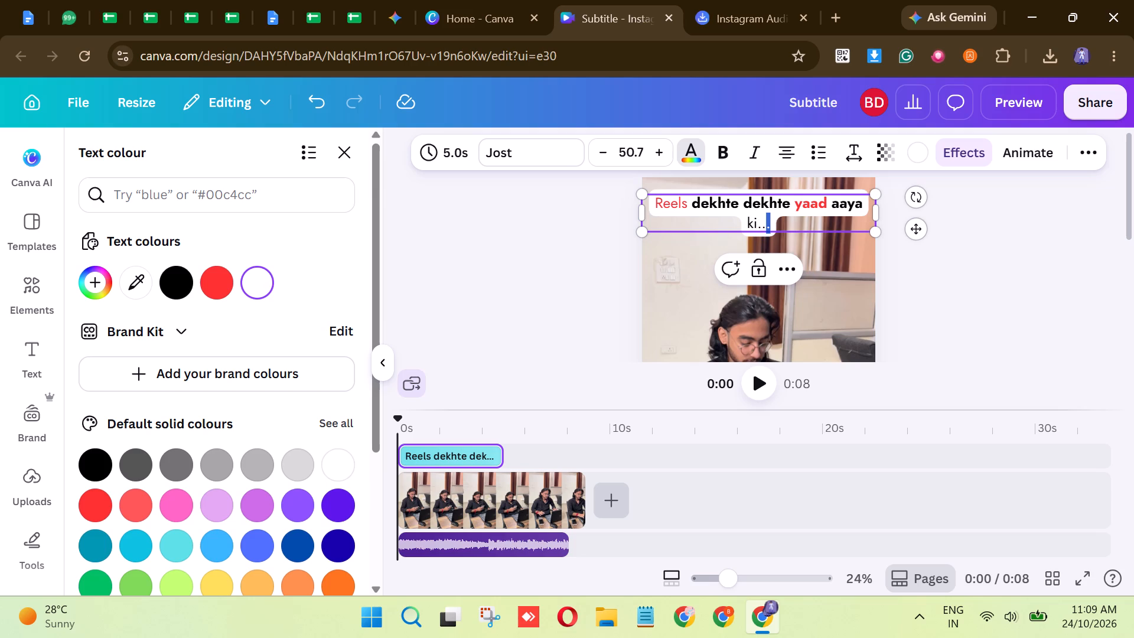
pyautogui.moveTo(762, 225); pyautogui.dragTo(742, 225)
pyautogui.click(723, 151)
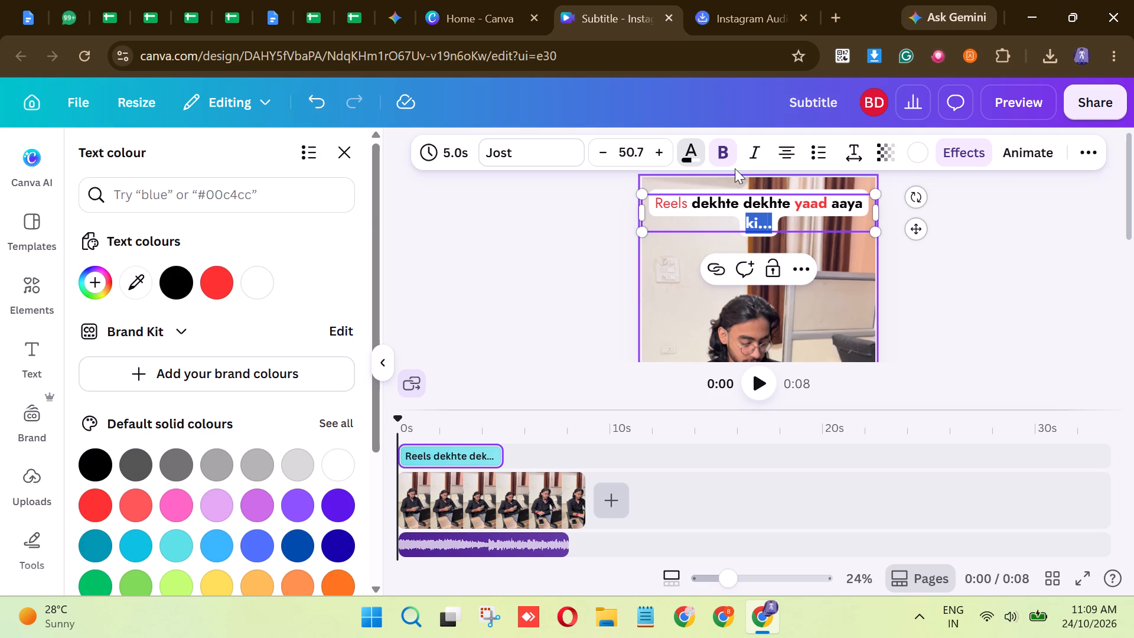
pyautogui.click(182, 284)
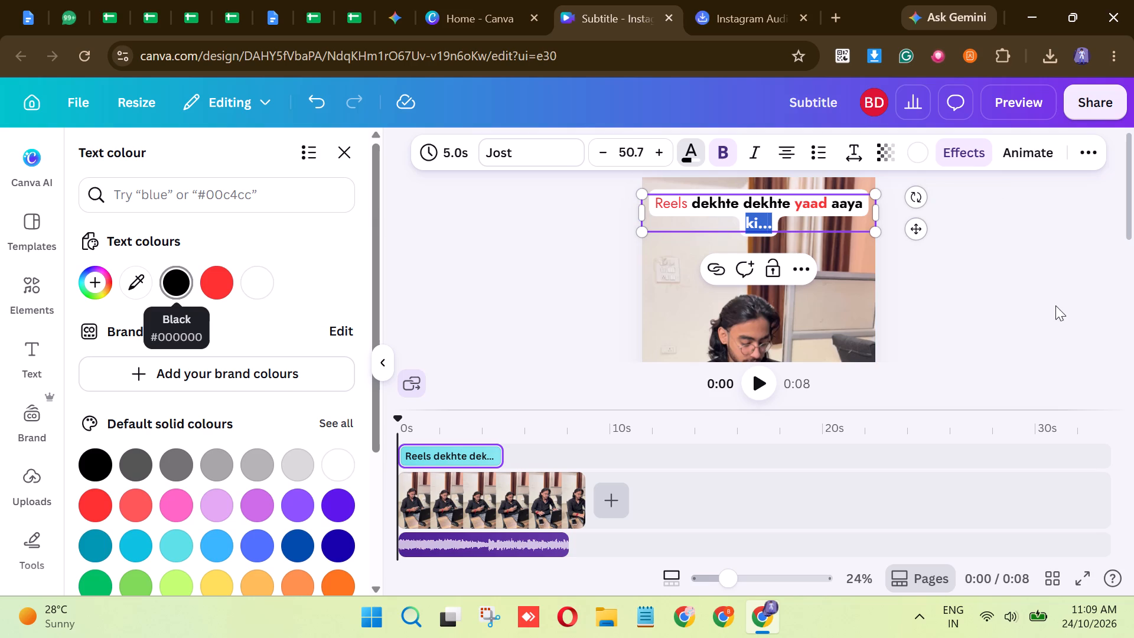
pyautogui.click(1051, 281)
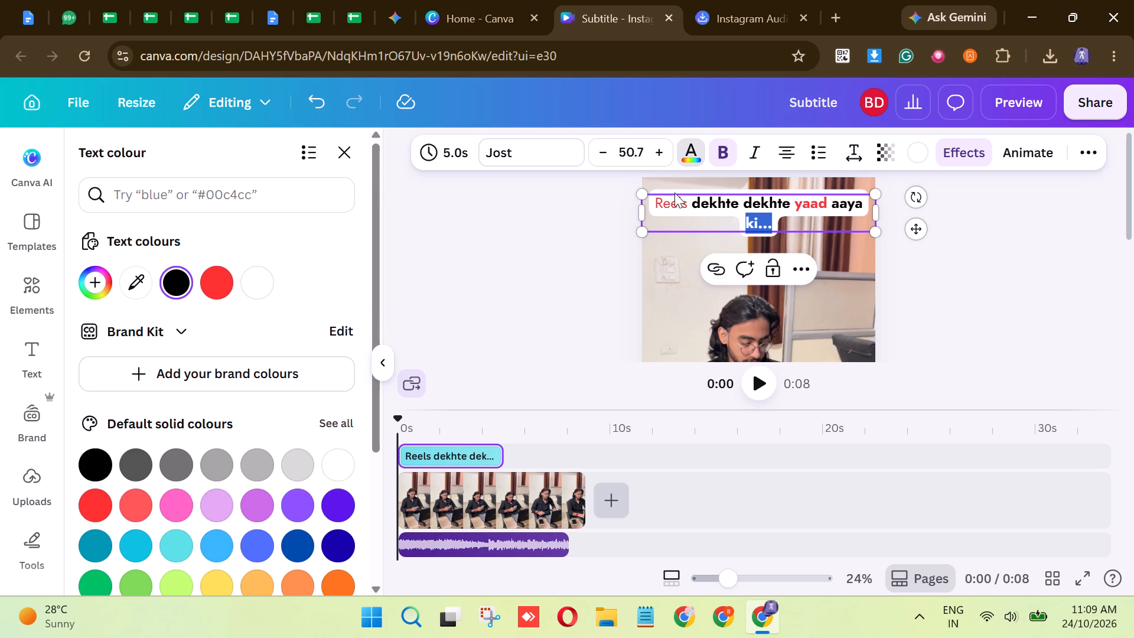
# Make the red caption word "Reels" bold.
pyautogui.click(669, 203)
pyautogui.doubleClick(669, 203)
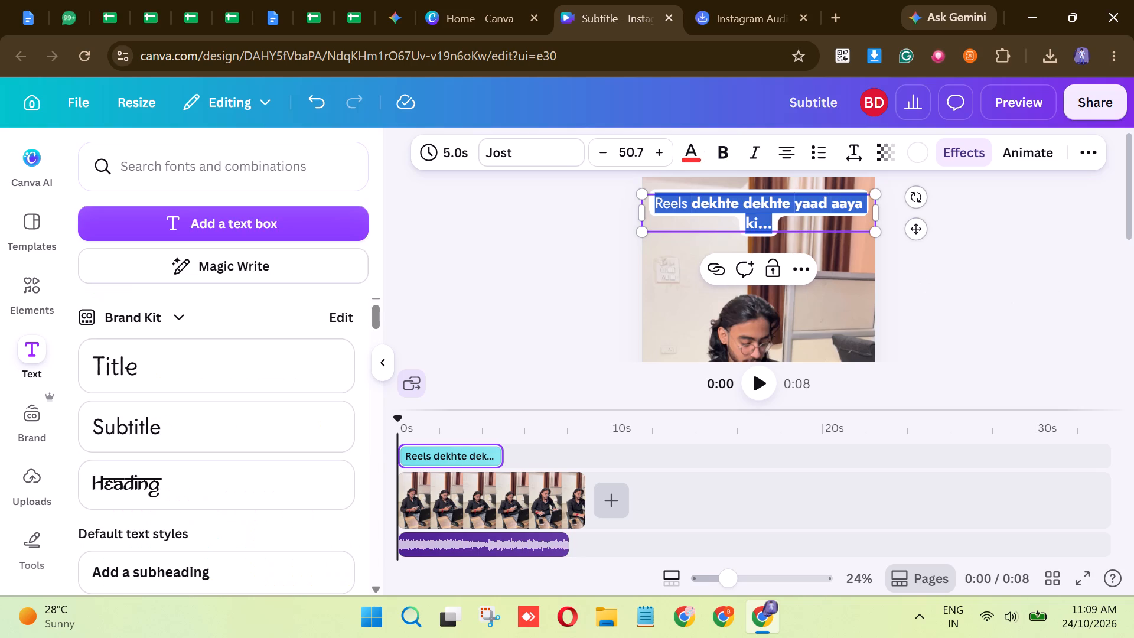
pyautogui.click(669, 203)
pyautogui.doubleClick(669, 203)
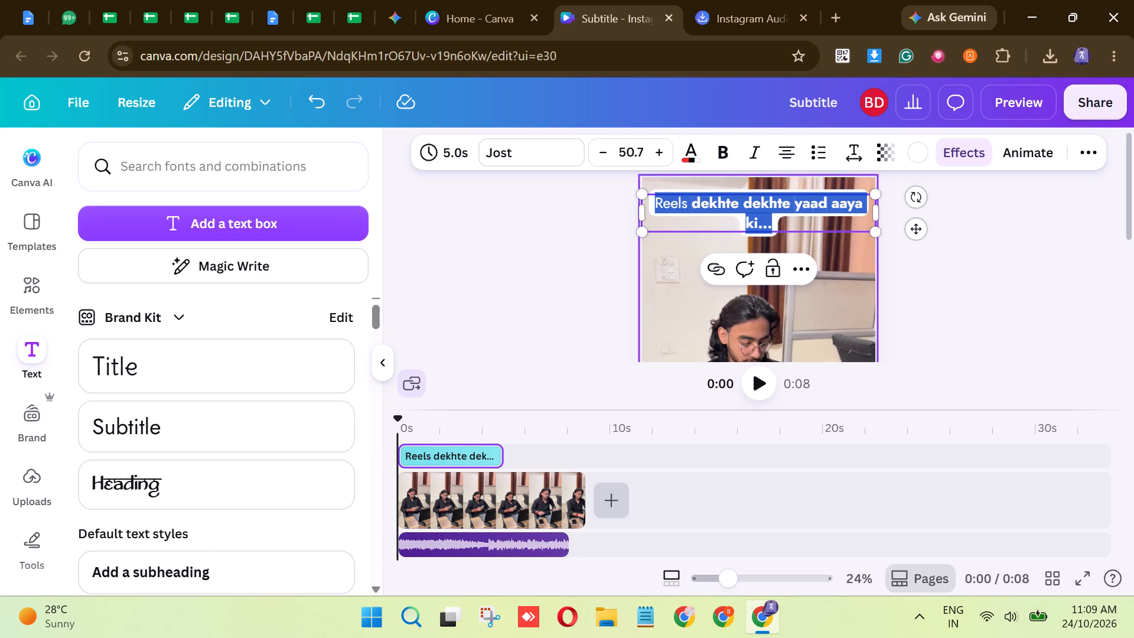
pyautogui.click(672, 202)
pyautogui.tripleClick(672, 202)
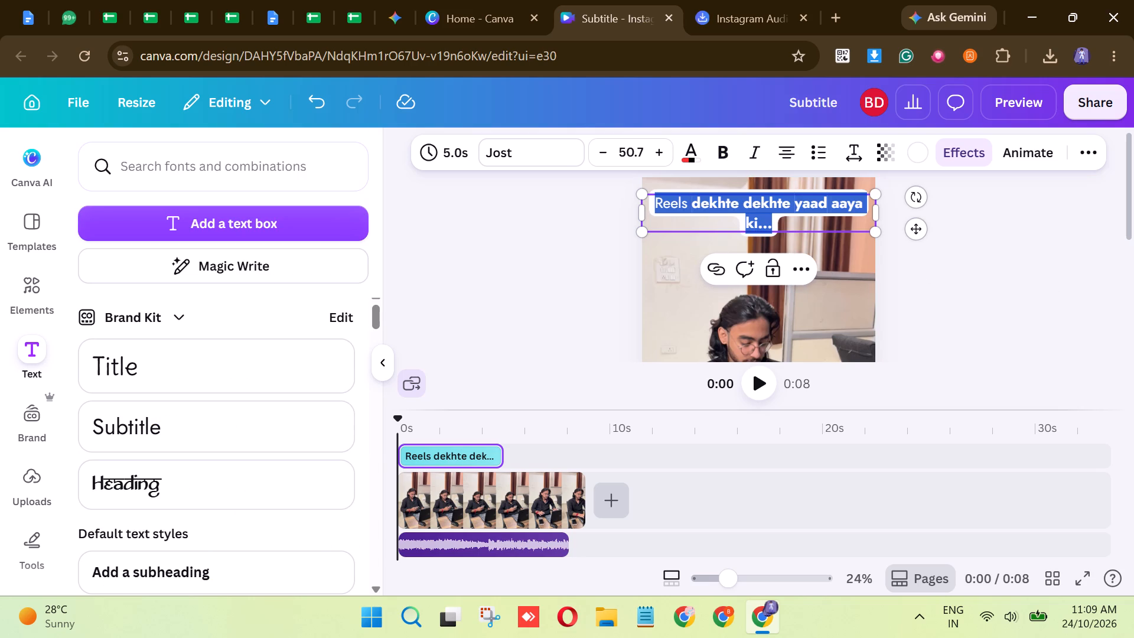
pyautogui.click(672, 202)
pyautogui.click(696, 200)
pyautogui.doubleClick(667, 203)
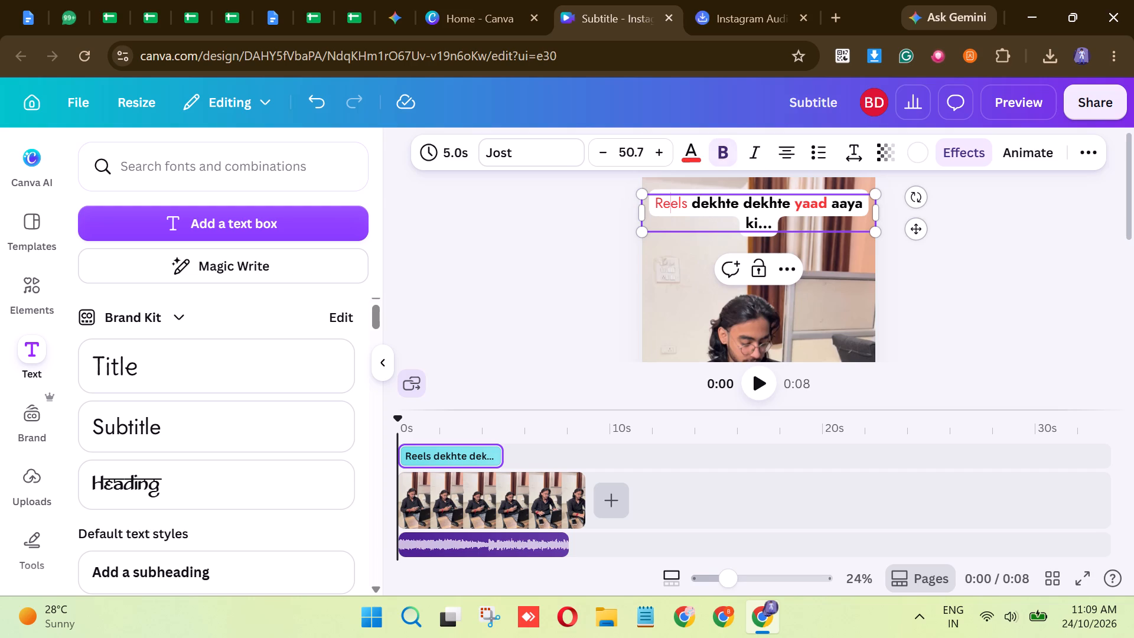
pyautogui.click(721, 153)
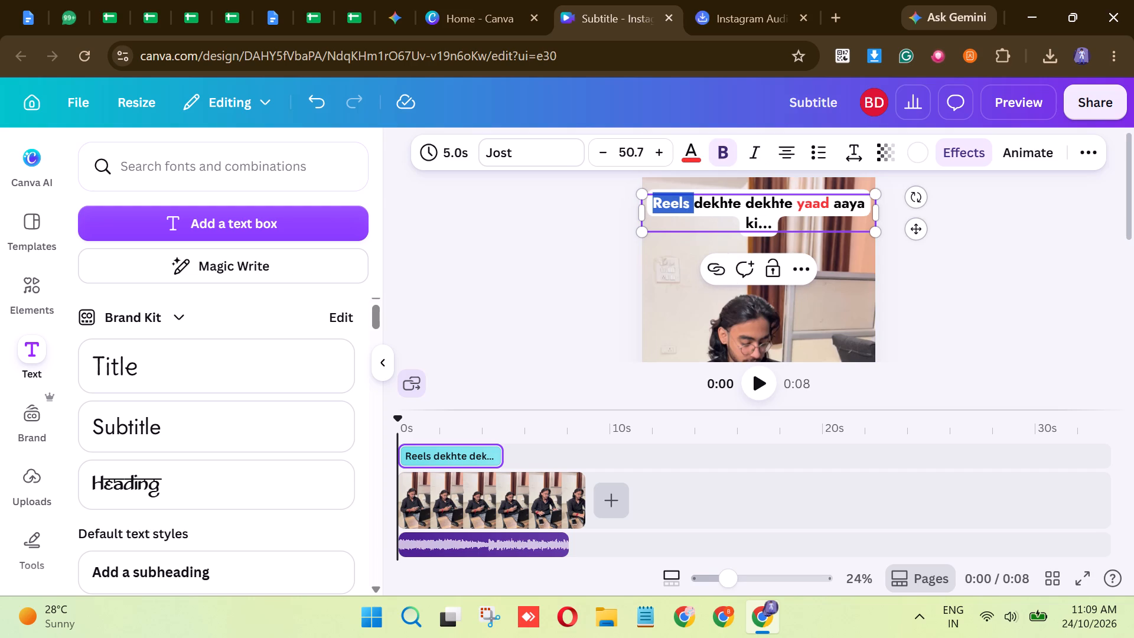
pyautogui.click(983, 248)
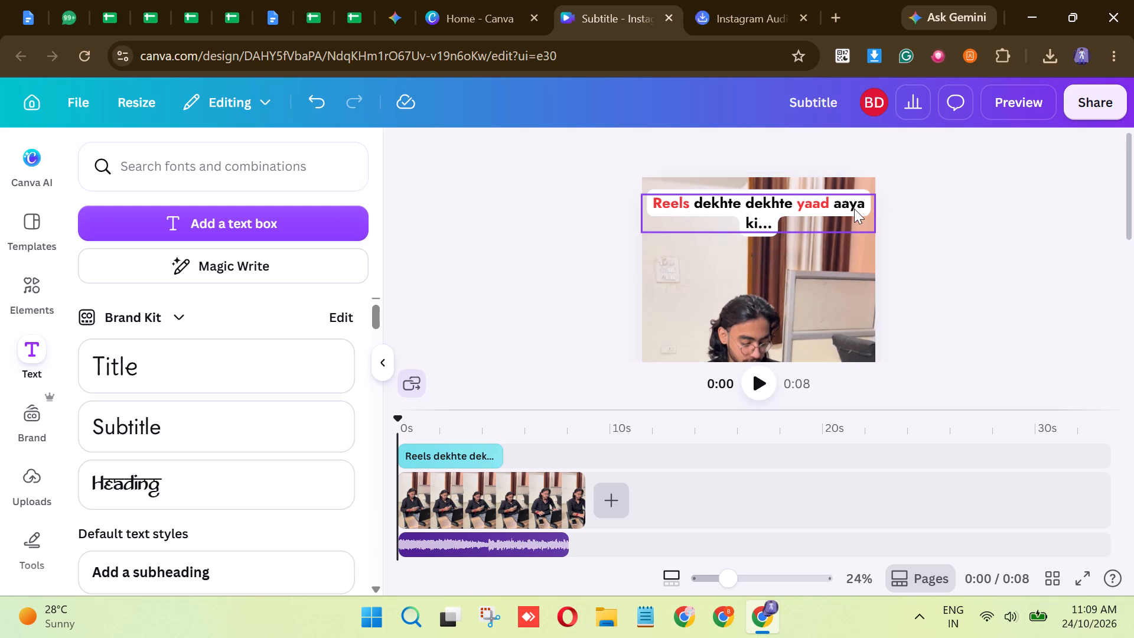
# Reduce the caption's font size to 47.7 so the text fits on one line.
pyautogui.click(854, 209)
pyautogui.click(878, 209)
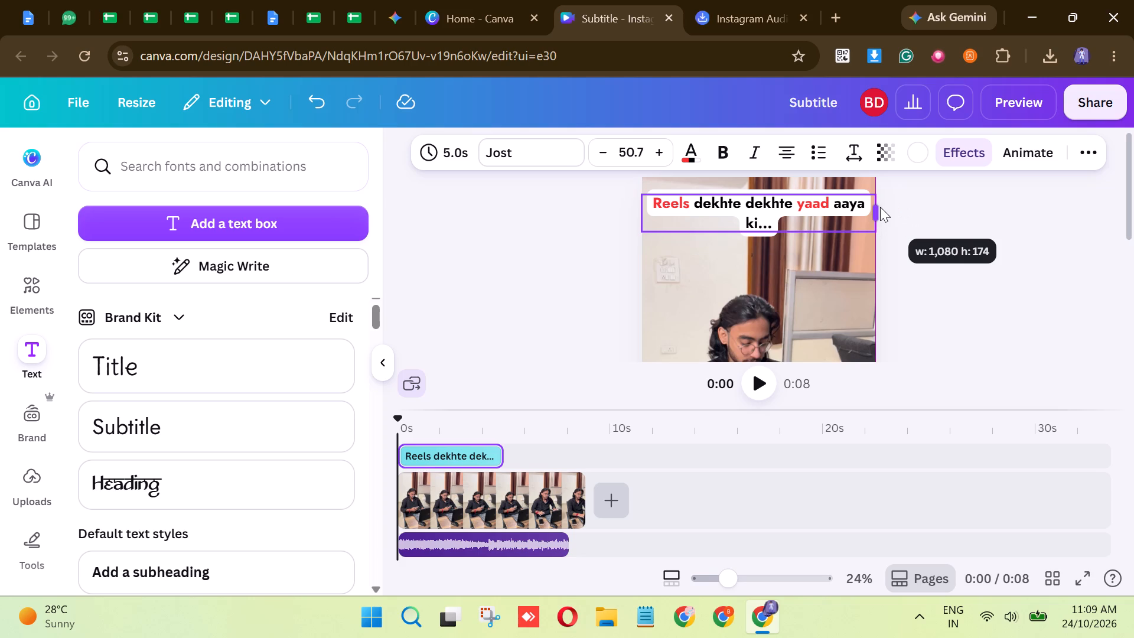
pyautogui.click(612, 147)
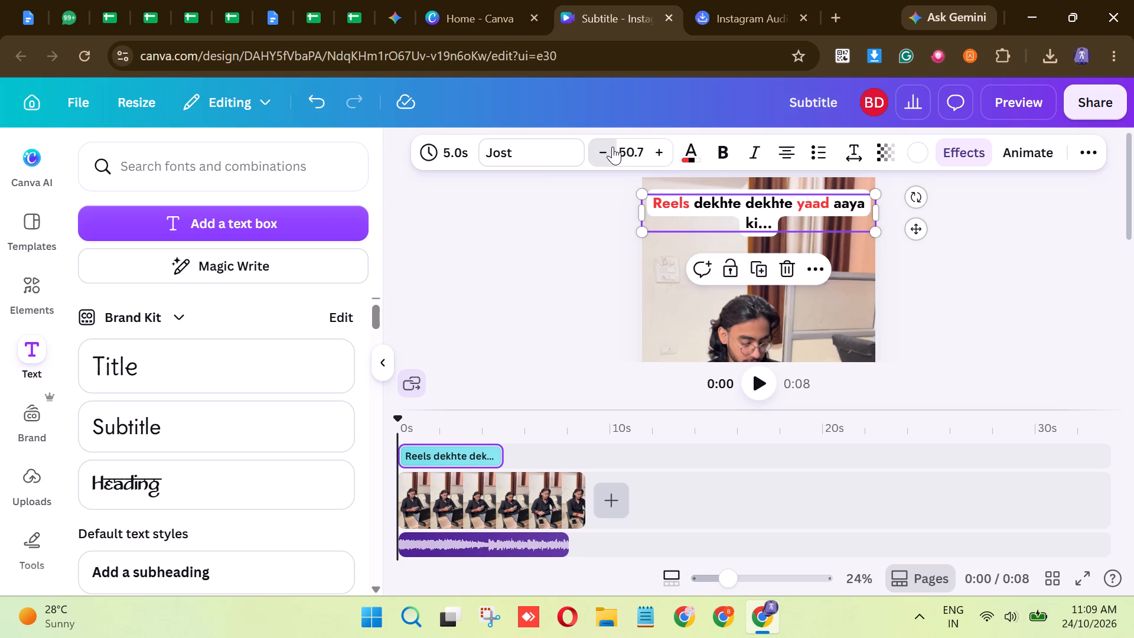
pyautogui.click(612, 147)
pyautogui.click(612, 147)
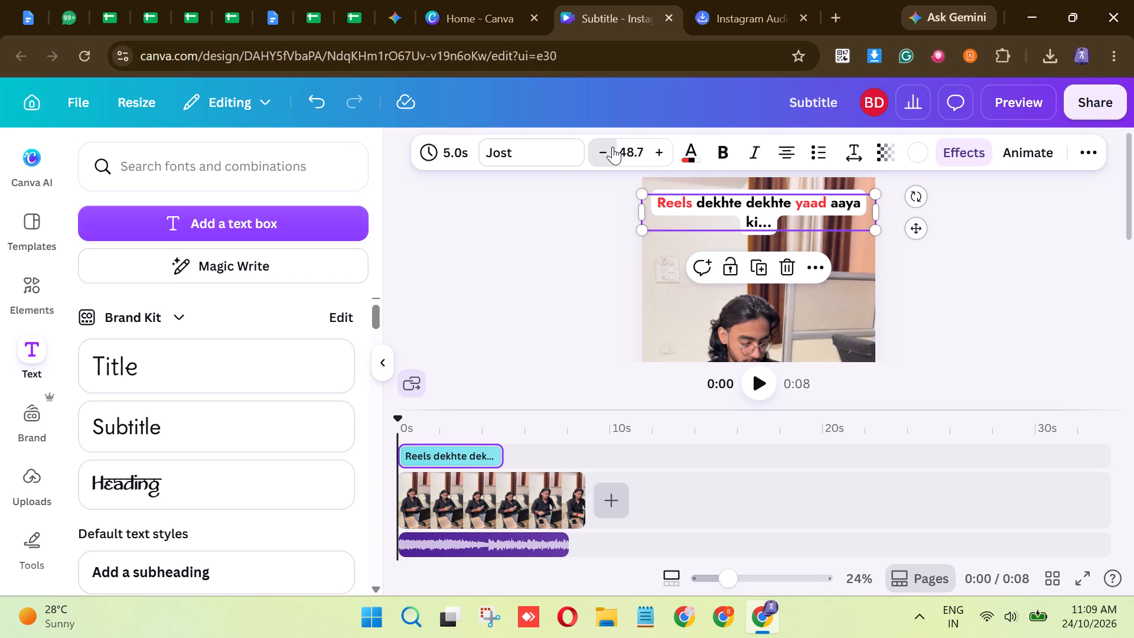
pyautogui.click(1104, 256)
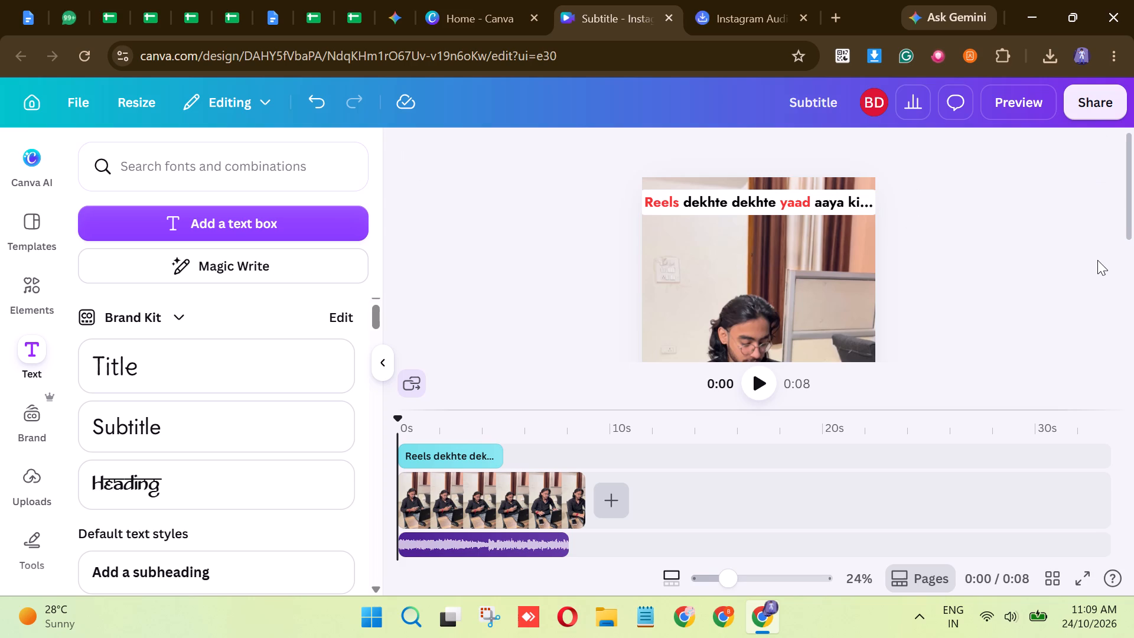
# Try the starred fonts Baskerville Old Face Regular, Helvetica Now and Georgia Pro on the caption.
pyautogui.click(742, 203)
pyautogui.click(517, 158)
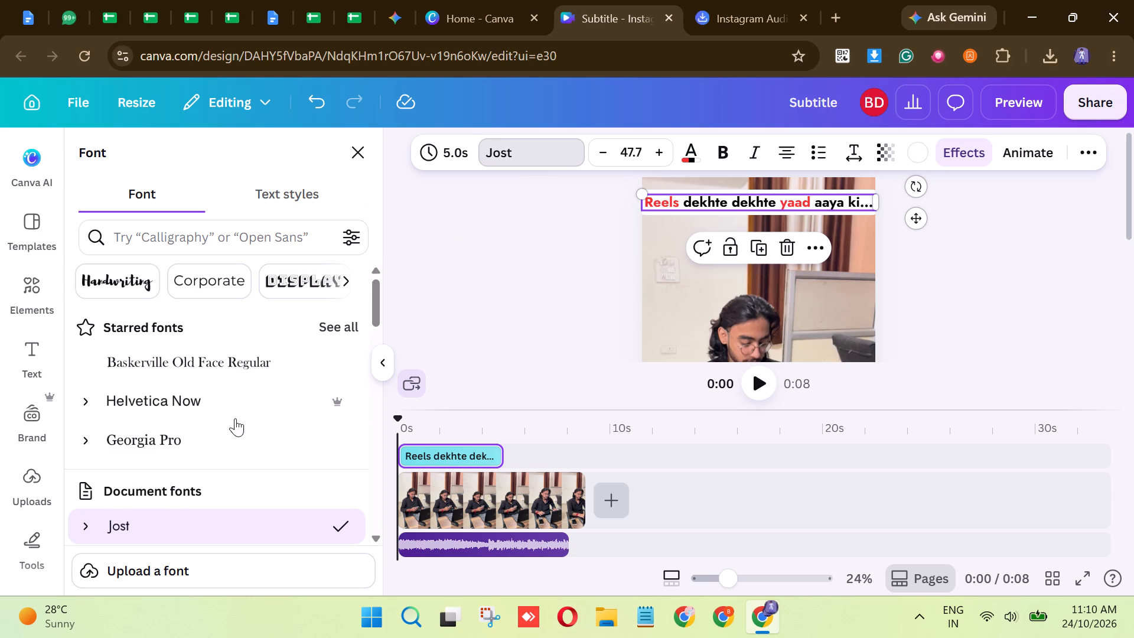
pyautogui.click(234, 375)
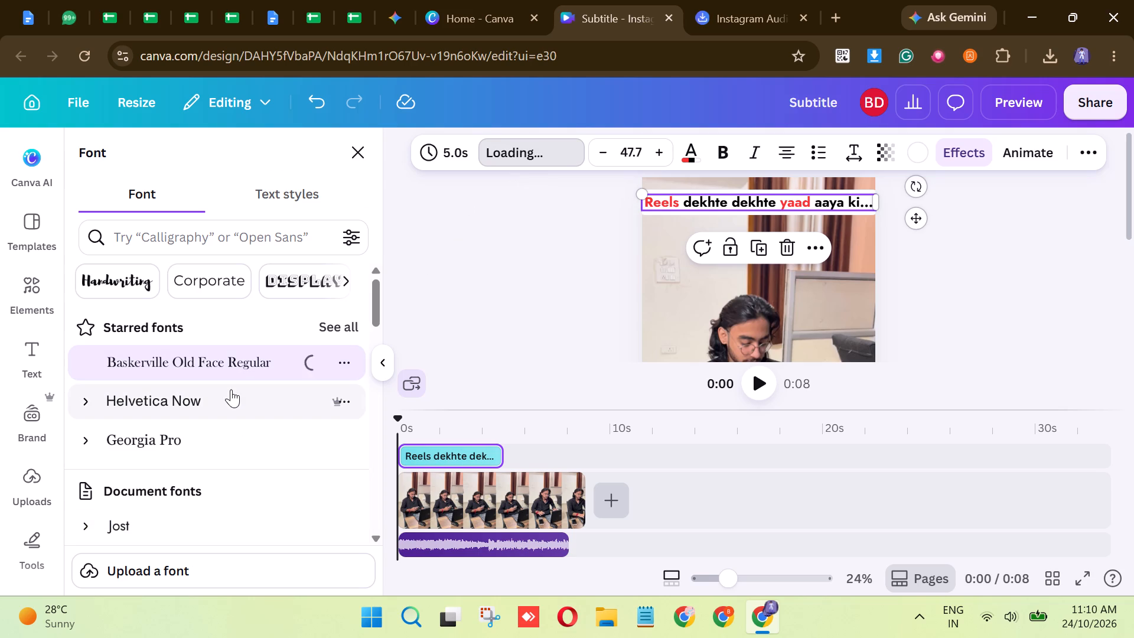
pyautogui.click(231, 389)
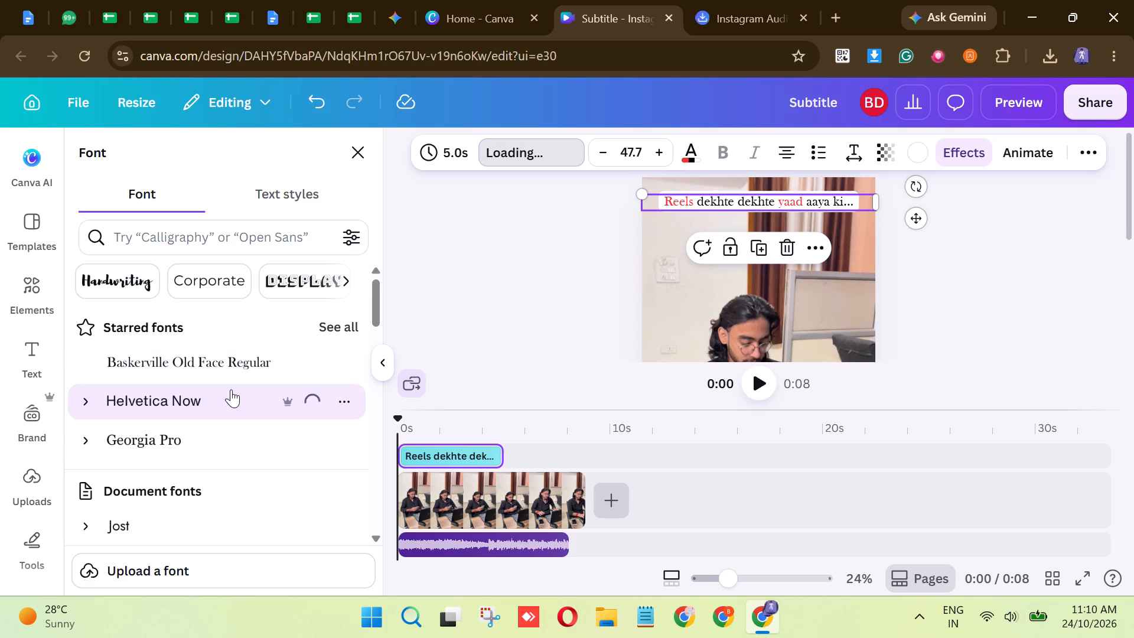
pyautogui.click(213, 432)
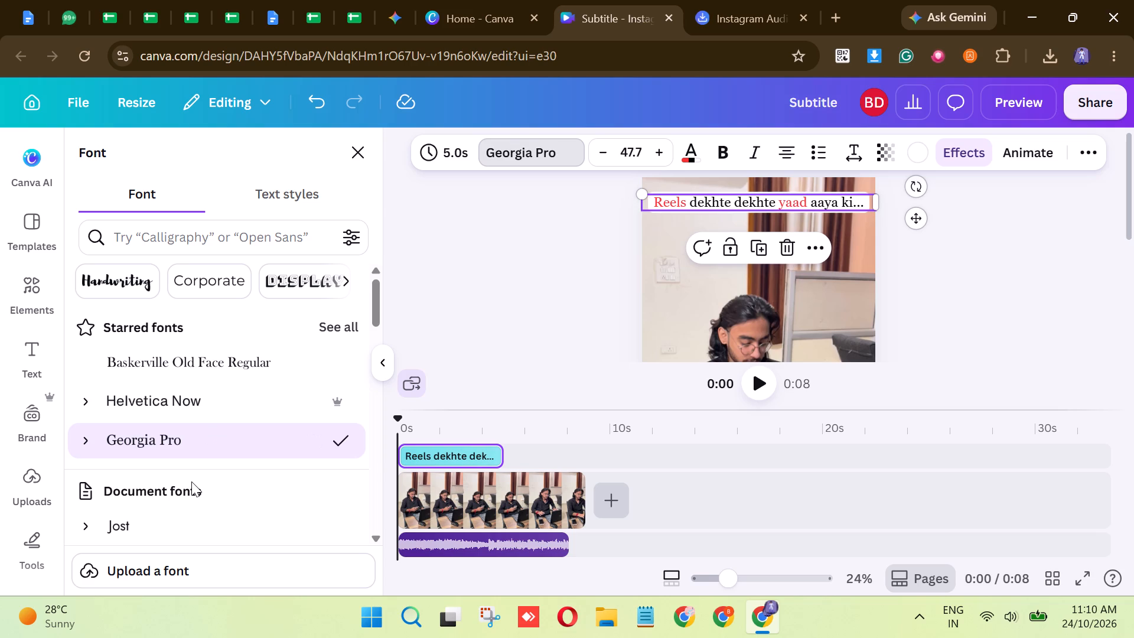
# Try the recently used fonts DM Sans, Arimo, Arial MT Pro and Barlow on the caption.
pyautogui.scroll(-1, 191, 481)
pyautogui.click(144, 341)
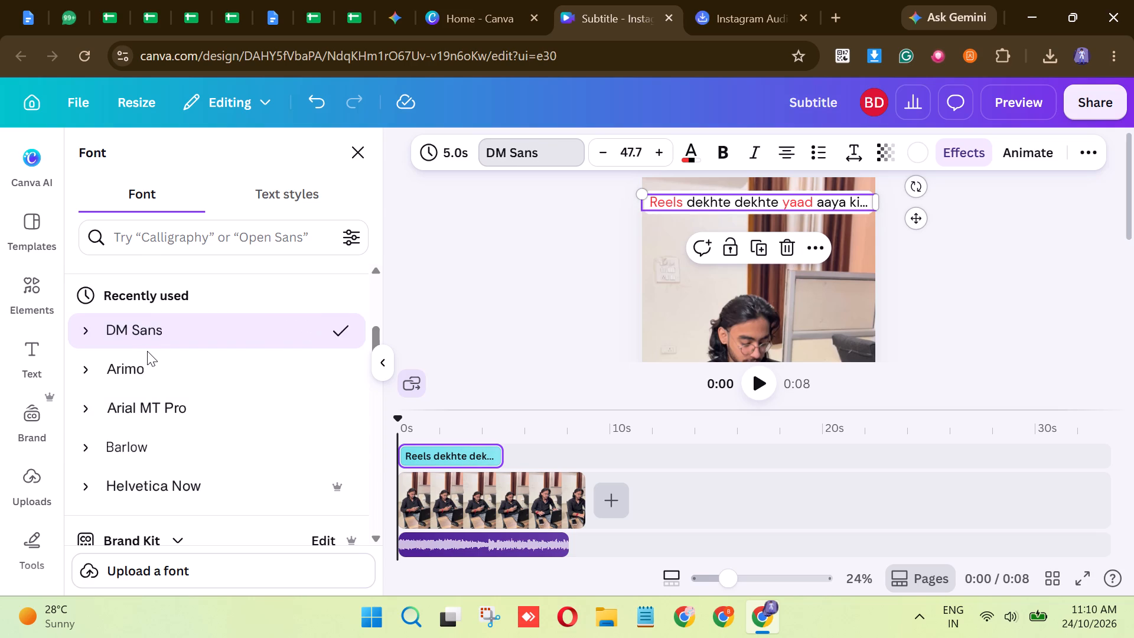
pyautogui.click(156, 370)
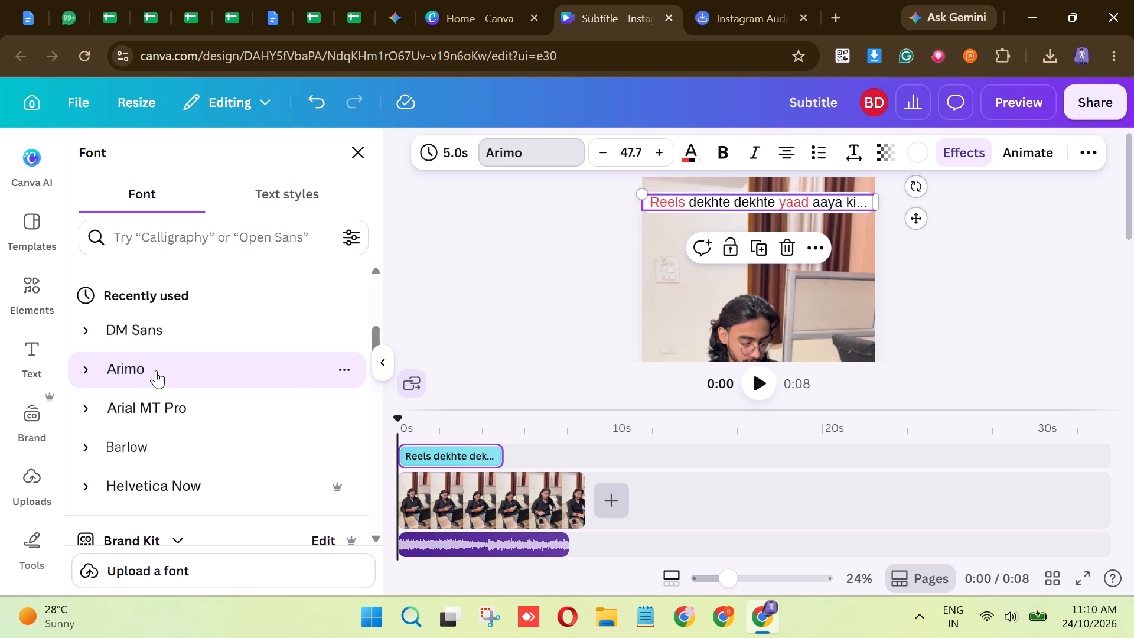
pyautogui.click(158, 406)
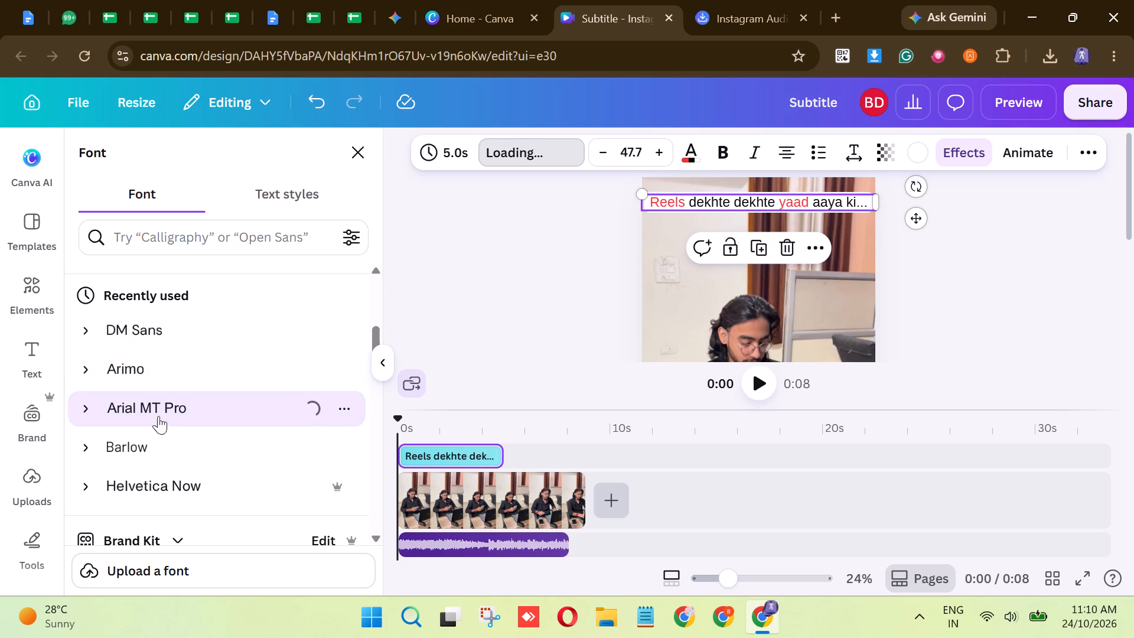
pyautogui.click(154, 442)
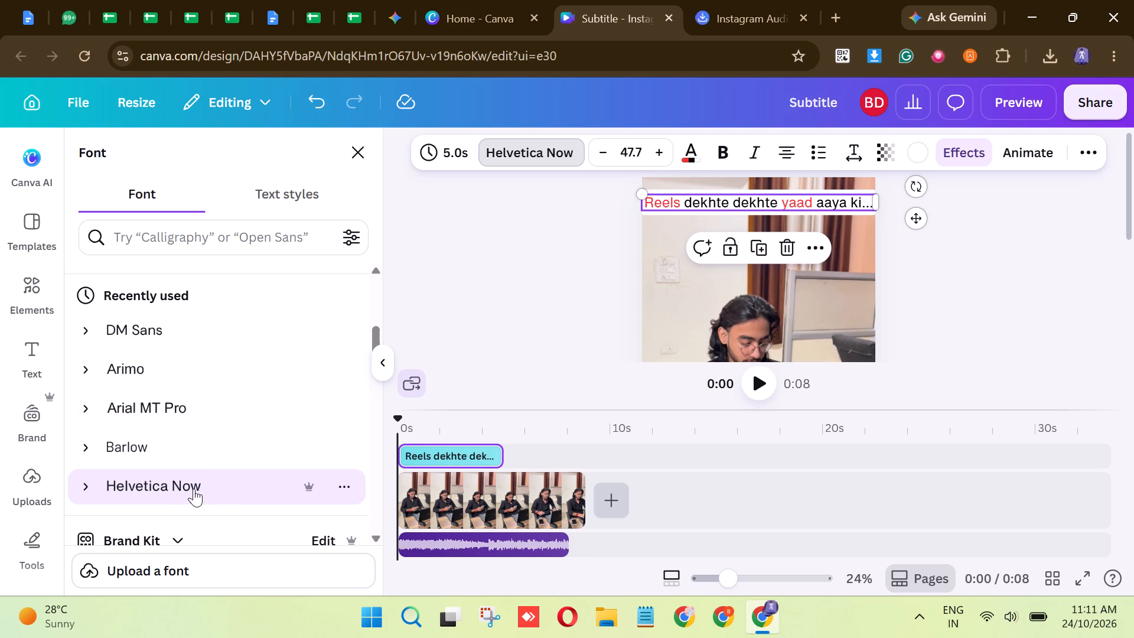
# Apply the Brand Kit font Delius Regular to the caption.
pyautogui.scroll(-1, 194, 489)
pyautogui.scroll(1, 123, 372)
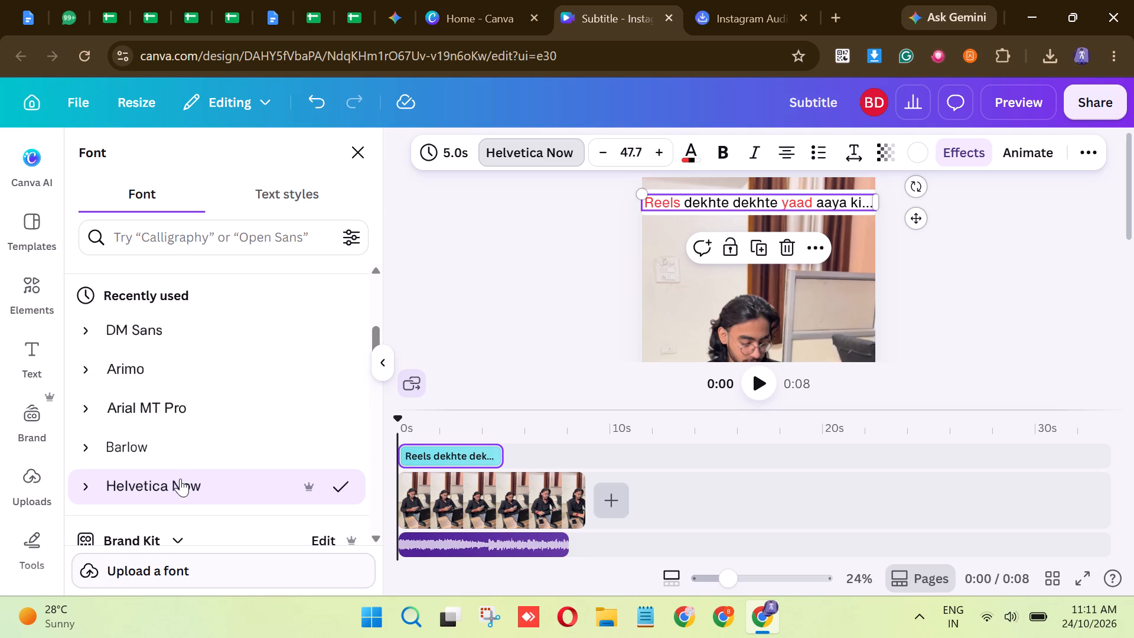
pyautogui.scroll(-1, 183, 473)
pyautogui.click(183, 473)
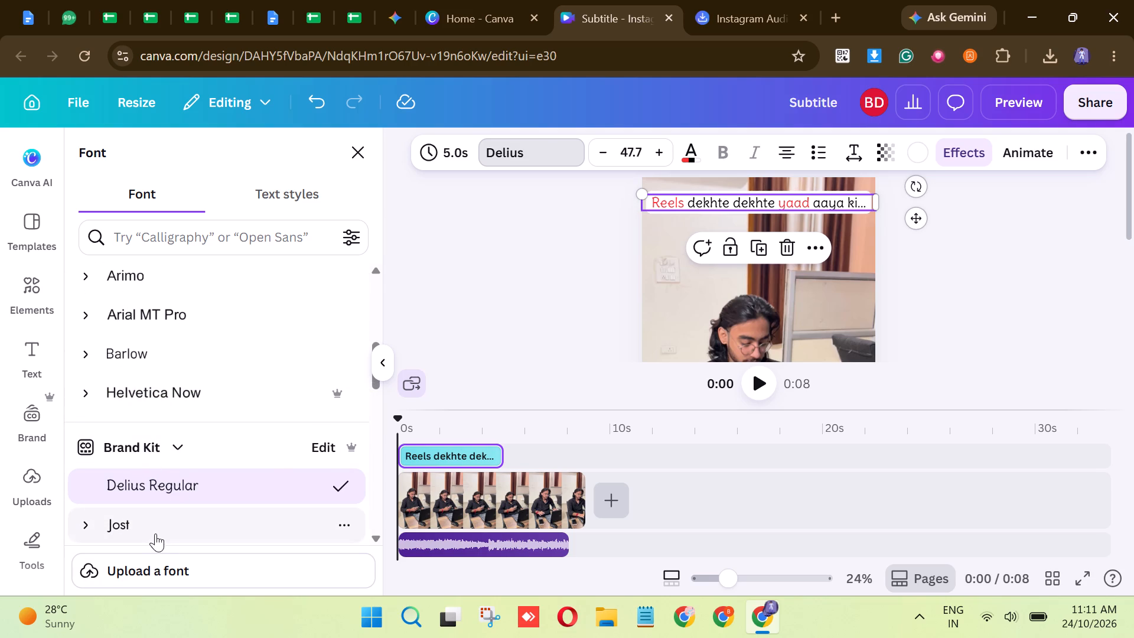
pyautogui.scroll(2, 161, 442)
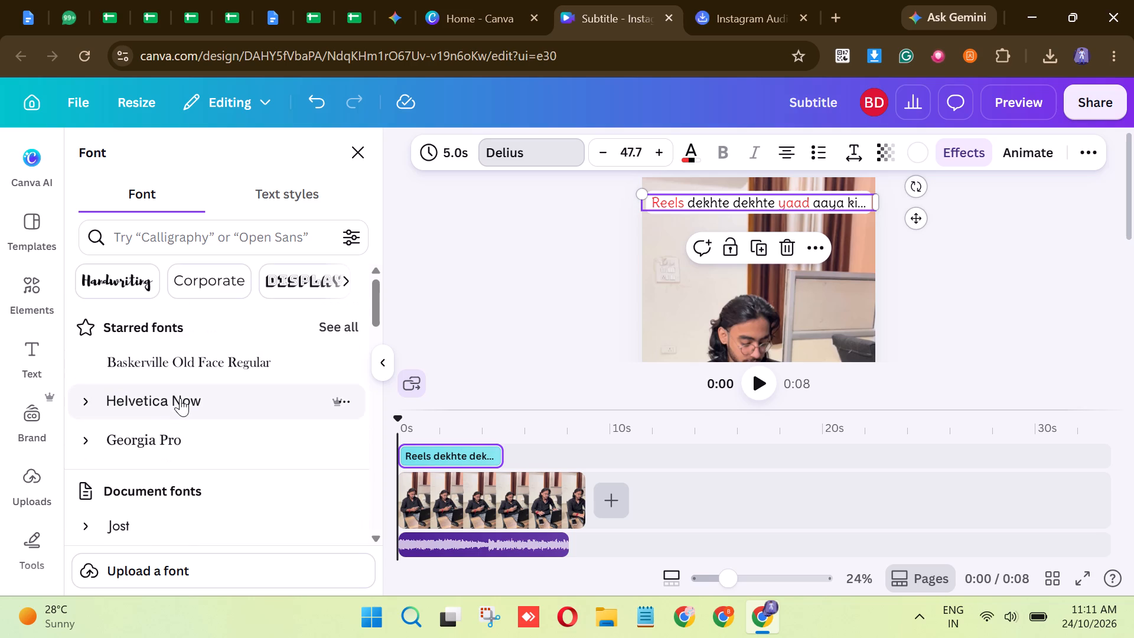
# Compare the starred fonts Georgia Pro and Helvetica Now on the caption, and apply Baskerville Old Face Regular.
pyautogui.click(194, 435)
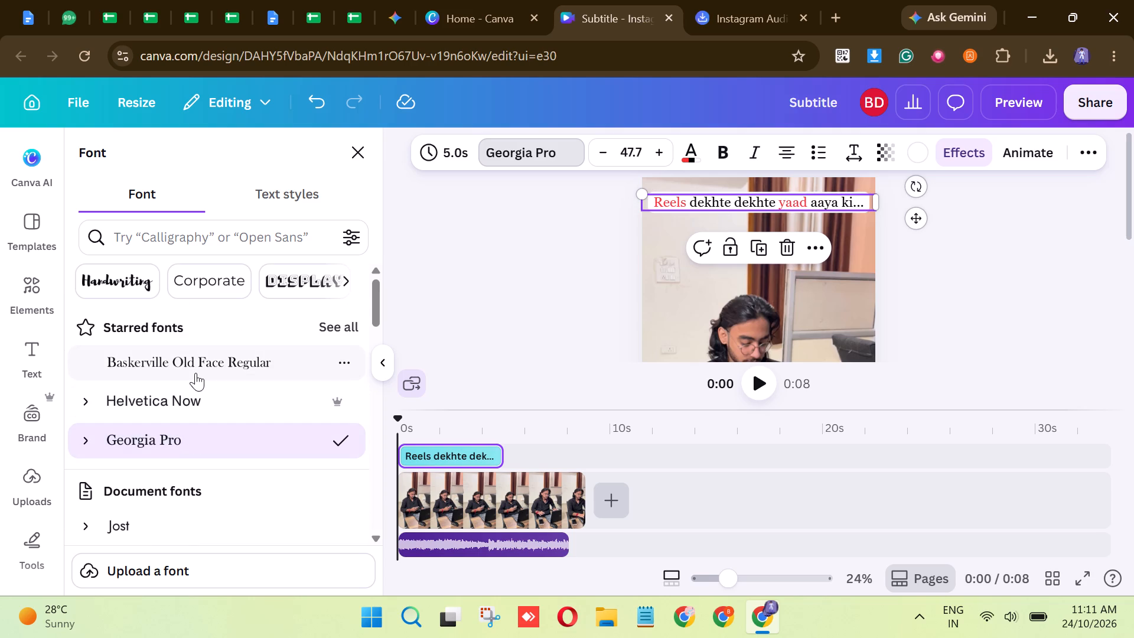
pyautogui.click(195, 371)
pyautogui.click(207, 401)
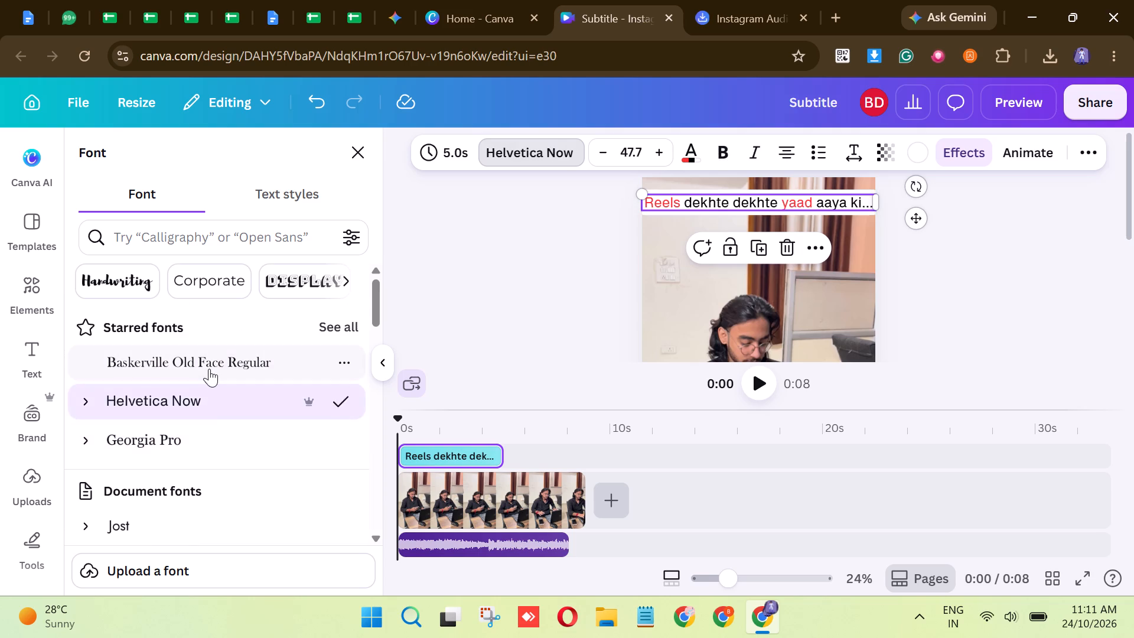
pyautogui.click(209, 369)
pyautogui.click(1073, 307)
pyautogui.click(1059, 304)
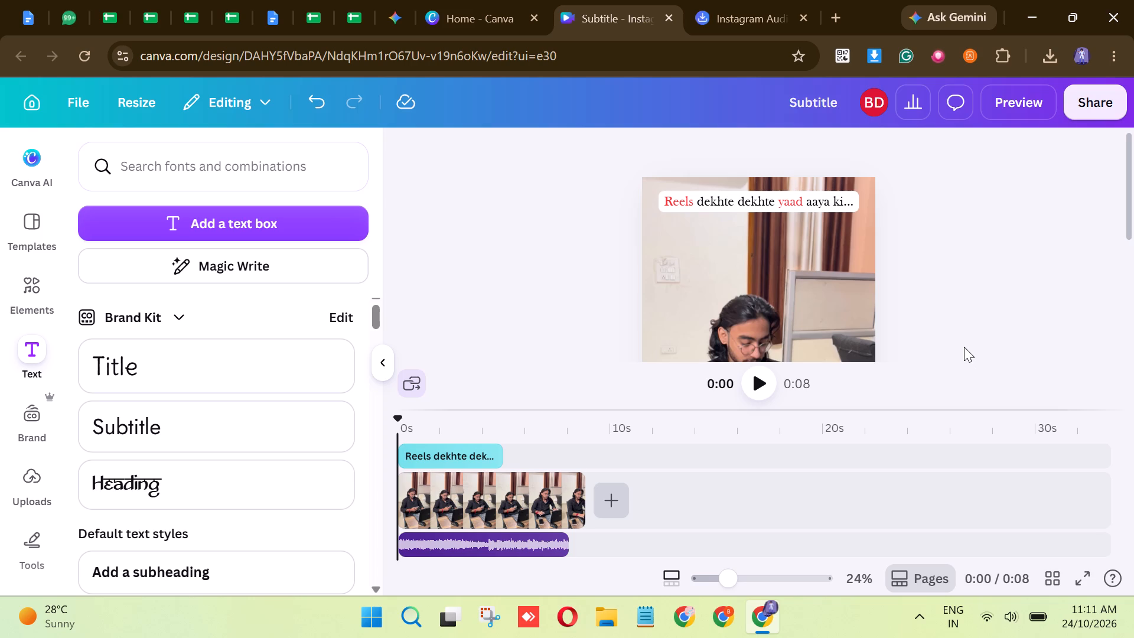
# Duplicate the caption and place the copy on the timeline directly after the original caption ends.
pyautogui.click(429, 451)
pyautogui.rightClick(429, 451)
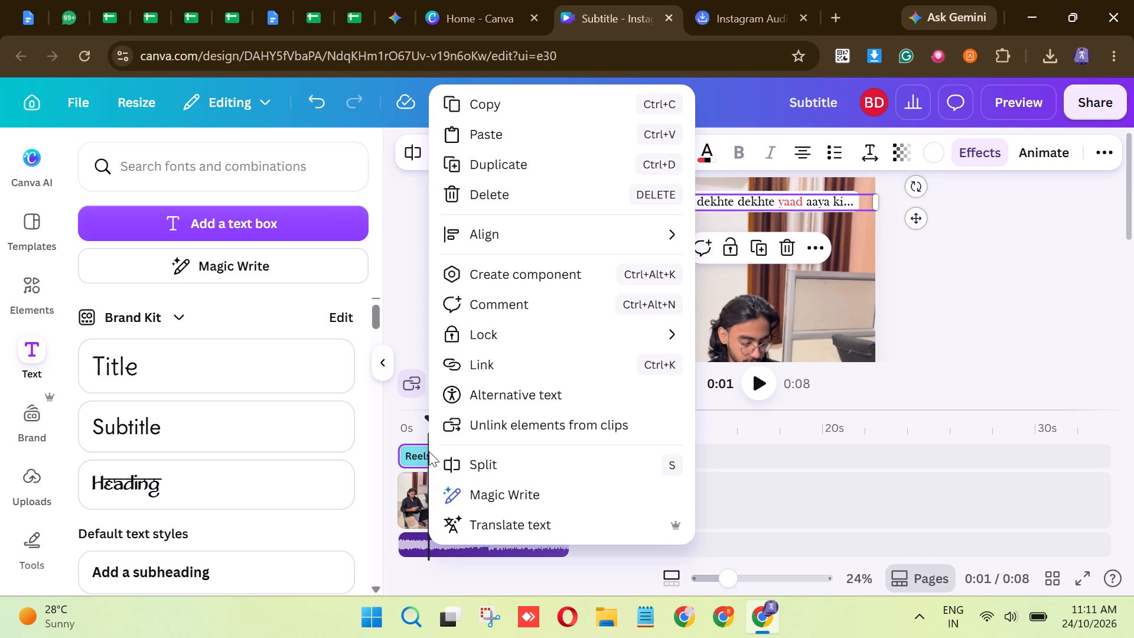
pyautogui.click(511, 176)
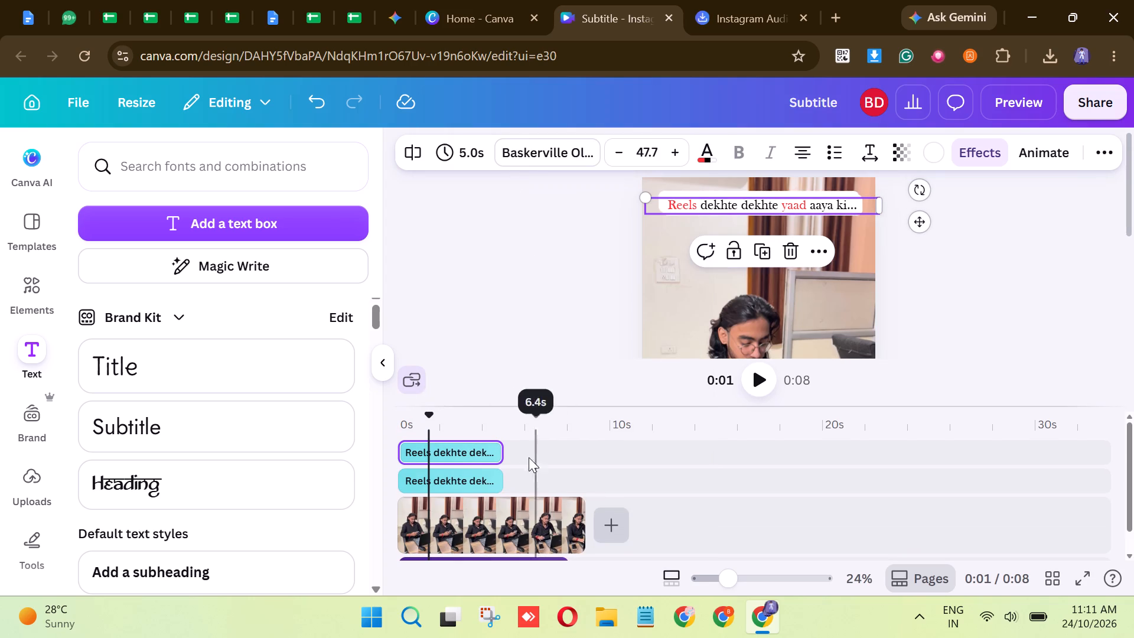
pyautogui.moveTo(456, 481); pyautogui.dragTo(563, 475)
# Trim the second caption's duration to 3.8 s so that it ends with the video clip.
pyautogui.moveTo(607, 476); pyautogui.dragTo(591, 487)
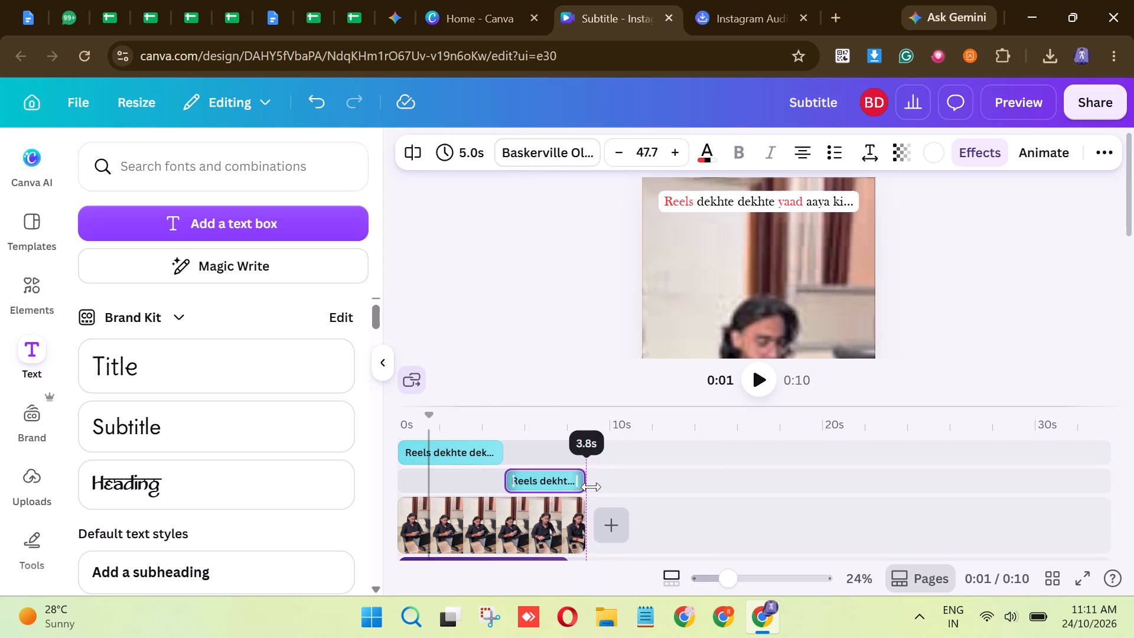
pyautogui.moveTo(591, 487); pyautogui.dragTo(585, 489)
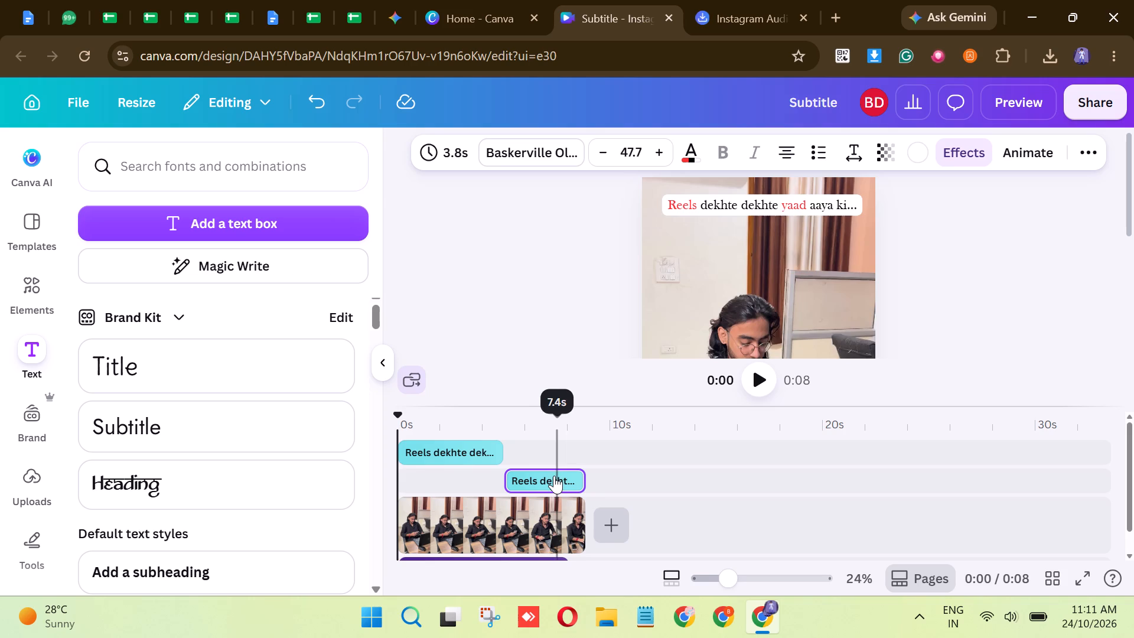
# Replace the red word "Reels" with "Office" in the second caption.
pyautogui.click(552, 477)
pyautogui.doubleClick(760, 198)
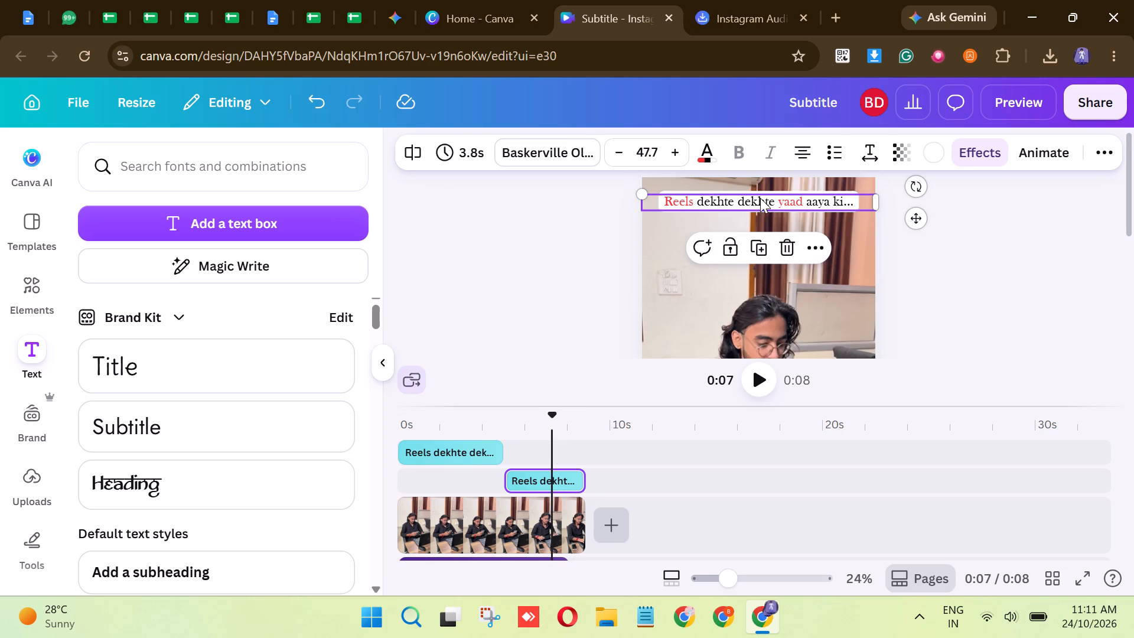
pyautogui.click(681, 193)
pyautogui.click(684, 197)
pyautogui.doubleClick(686, 200)
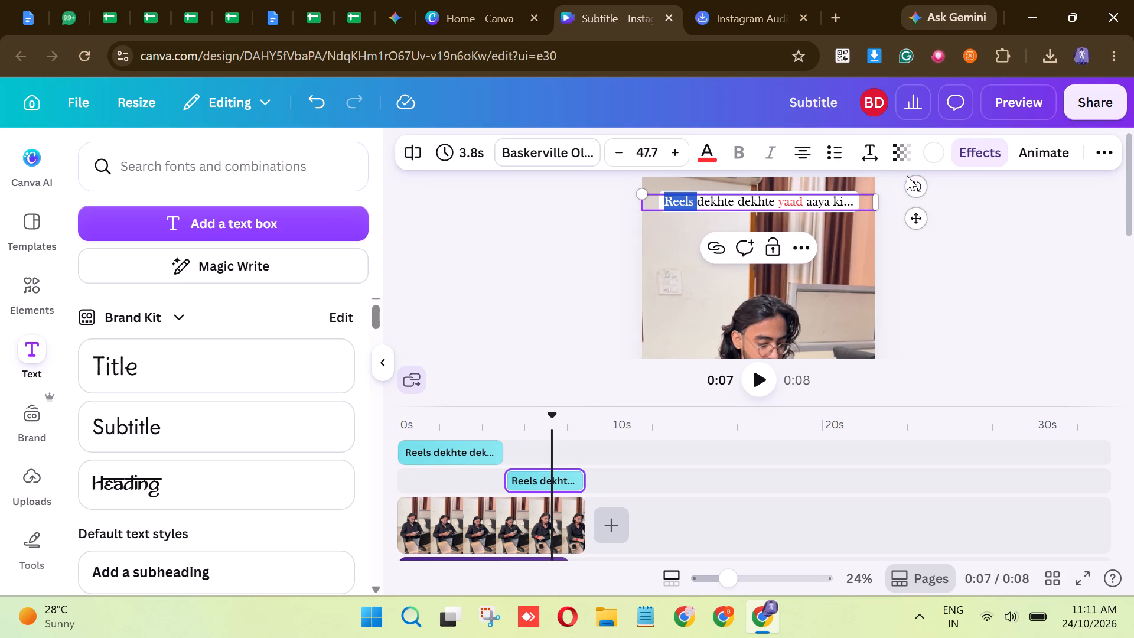
pyautogui.hotkey('shift', 'o')
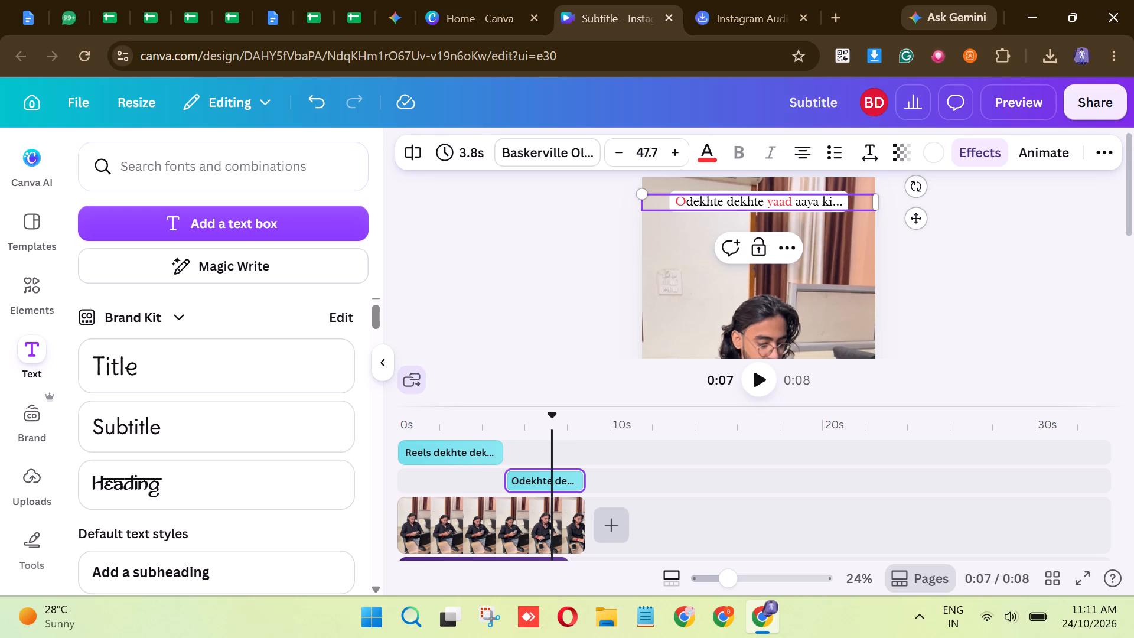
pyautogui.write('ffic')
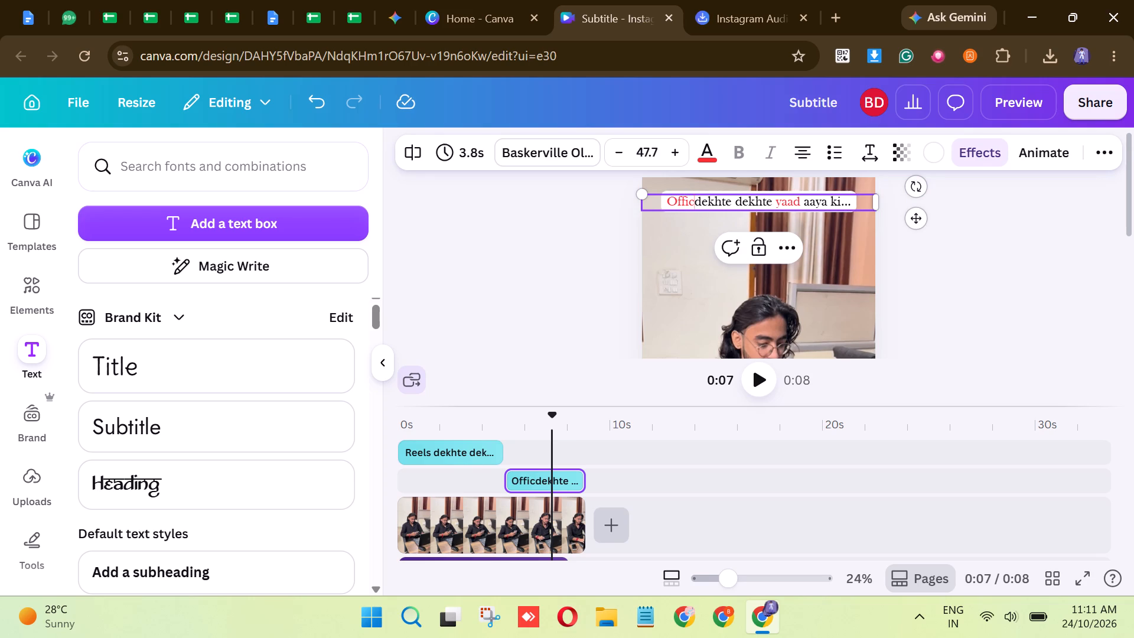
pyautogui.press('e')
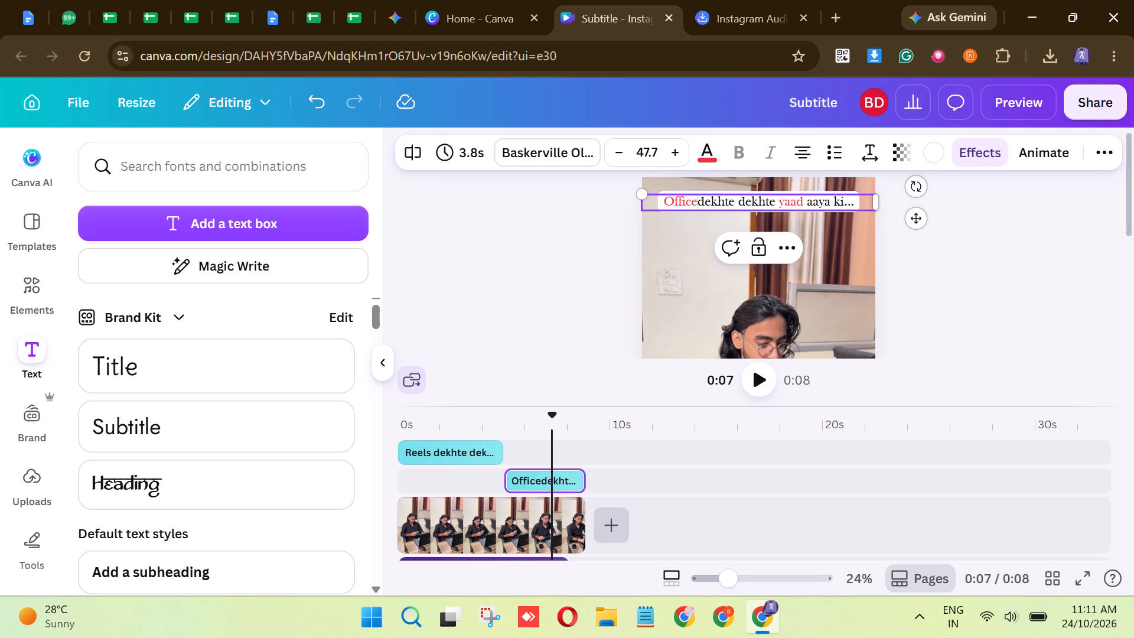
# Replace "dekhte dekhte" with "mein" in the second caption.
pyautogui.hotkey('shift', 'Right')
pyautogui.hotkey('shift', 'Right')
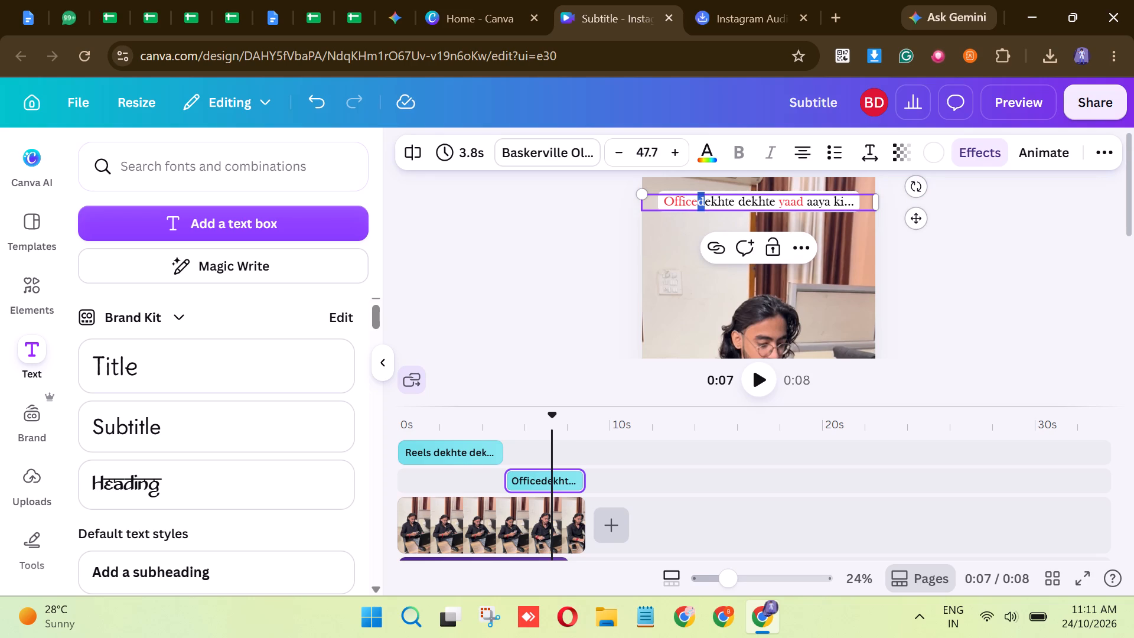
pyautogui.hotkey('shift', 'Right')
pyautogui.hotkey('shift', 'Right')
pyautogui.hotkey('shift', 'Right')
pyautogui.hotkey('shift', 'Right')
pyautogui.hotkey('shift', 'Right')
pyautogui.hotkey('shift', 'Right')
pyautogui.hotkey('shift', 'Right')
pyautogui.hotkey('shift', 'Right')
pyautogui.hotkey('shift', 'Right')
pyautogui.hotkey('shift', 'Right')
pyautogui.hotkey('shift', 'Right')
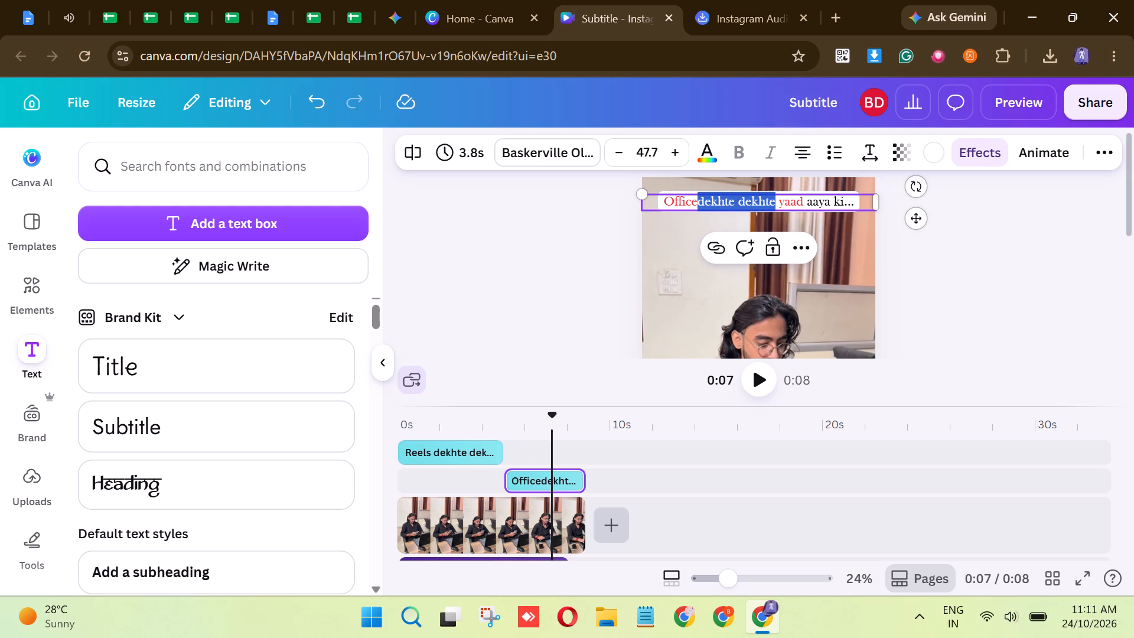
pyautogui.press('m')
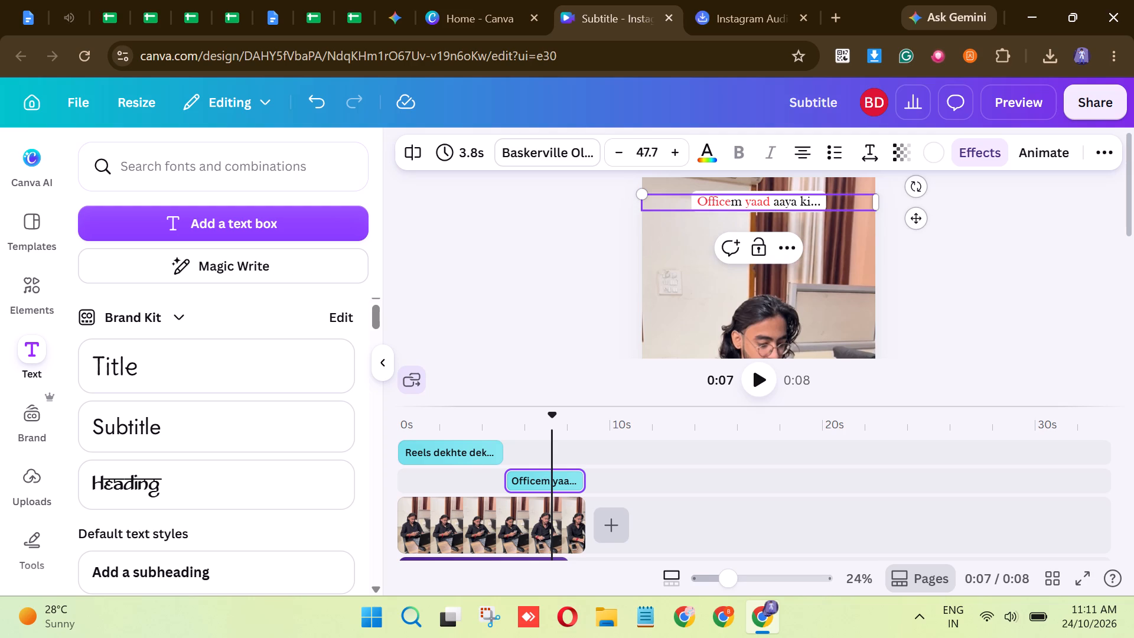
pyautogui.write('ein')
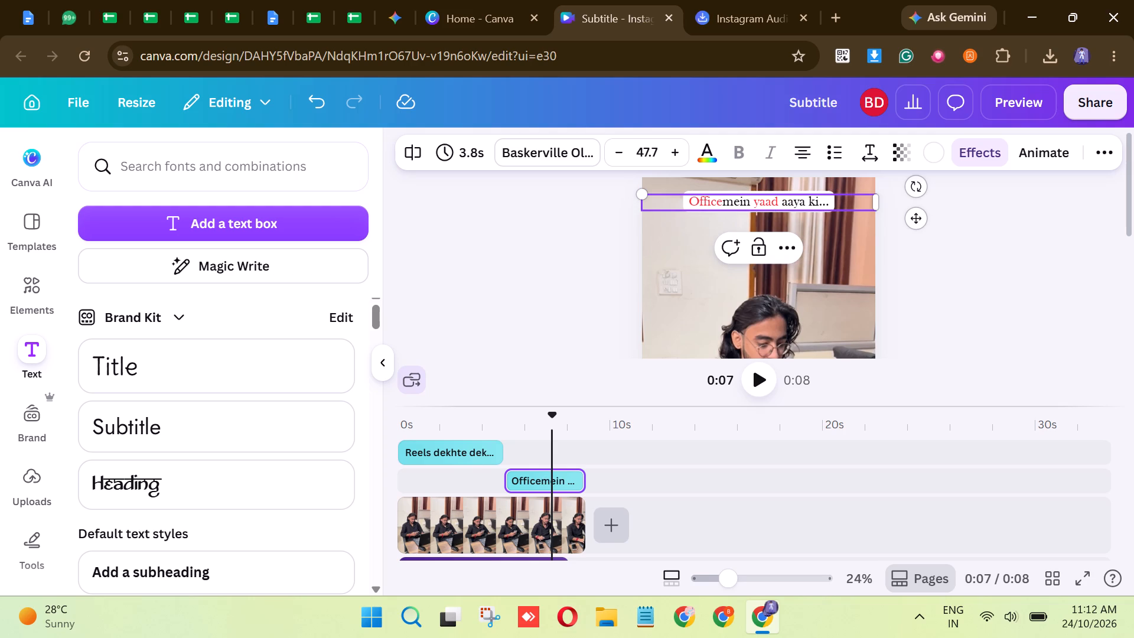
# Replace "yaad aaya ki" with "hu" in the second caption, keeping the ellipsis.
pyautogui.press('Right')
pyautogui.hotkey('shift', 'Right')
pyautogui.hotkey('shift', 'Right')
pyautogui.hotkey('shift', 'Right')
pyautogui.hotkey('shift', 'Right')
pyautogui.hotkey('shift', 'Right')
pyautogui.hotkey('shift', 'Right')
pyautogui.hotkey('shift', 'Right')
pyautogui.hotkey('shift', 'Right')
pyautogui.hotkey('shift', 'Right')
pyautogui.hotkey('shift', 'Right')
pyautogui.hotkey('shift', 'Right')
pyautogui.hotkey('shift', 'Right')
pyautogui.hotkey('shift', 'Right')
pyautogui.hotkey('shift', 'Right')
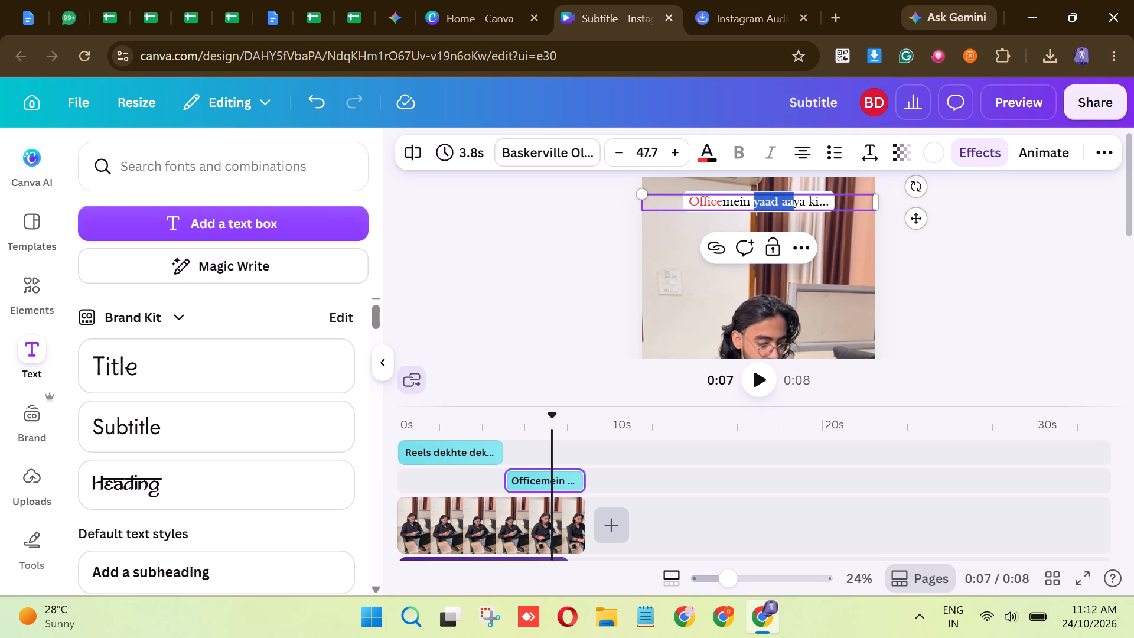
pyautogui.hotkey('shift', 'Right')
pyautogui.hotkey('shift', 'Right')
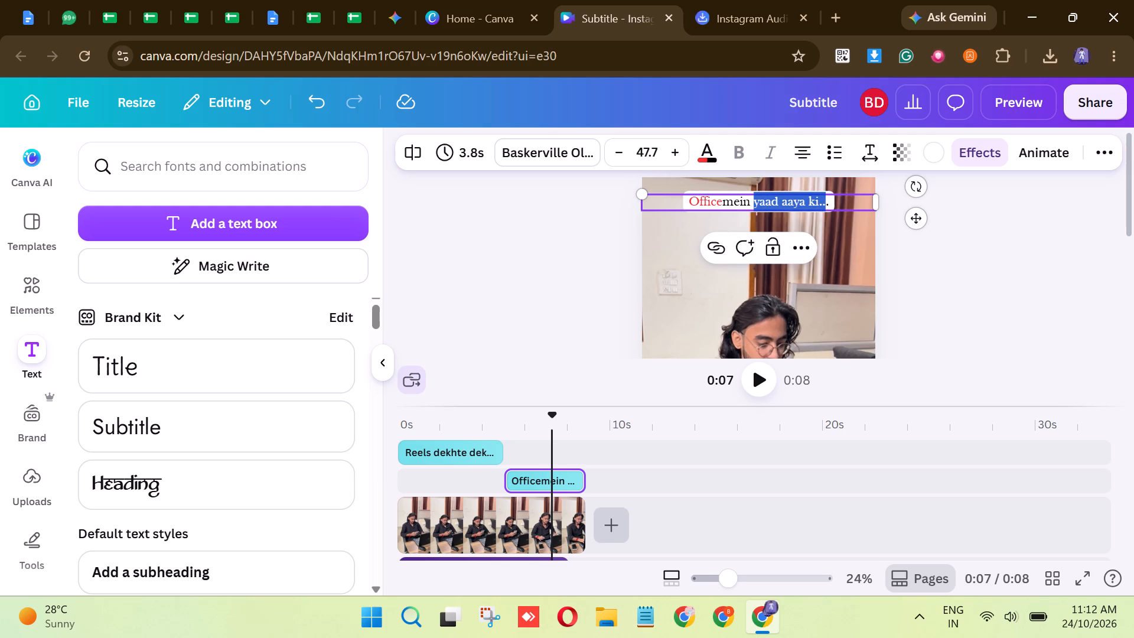
pyautogui.hotkey('shift', 'Left')
pyautogui.hotkey('shift', 'Left')
pyautogui.write('hu')
# Insert the missing space between "Office" and "mein" in the second caption.
pyautogui.press('Left')
pyautogui.press('Left')
pyautogui.press('Left')
pyautogui.press('Left')
pyautogui.press('Left')
pyautogui.press('Left')
pyautogui.press('Left')
pyautogui.press('Left')
pyautogui.press('Left')
pyautogui.press('Left')
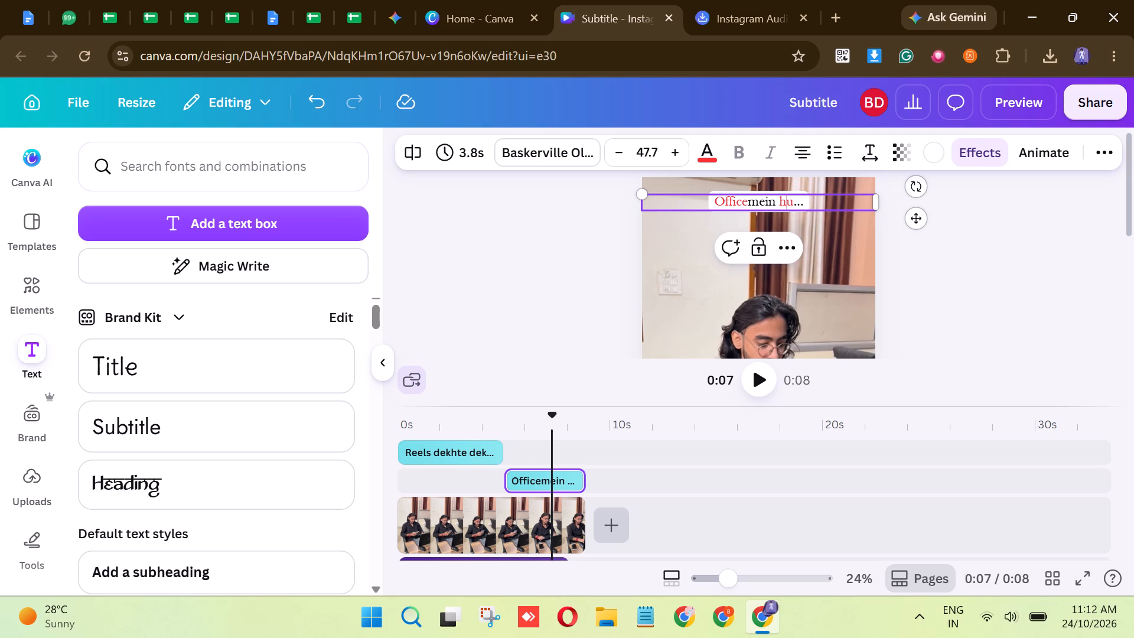
pyautogui.press('Right')
pyautogui.press('space')
# Delete the ellipsis at the end of the second caption.
pyautogui.press('Right')
pyautogui.press('Right')
pyautogui.press('Right')
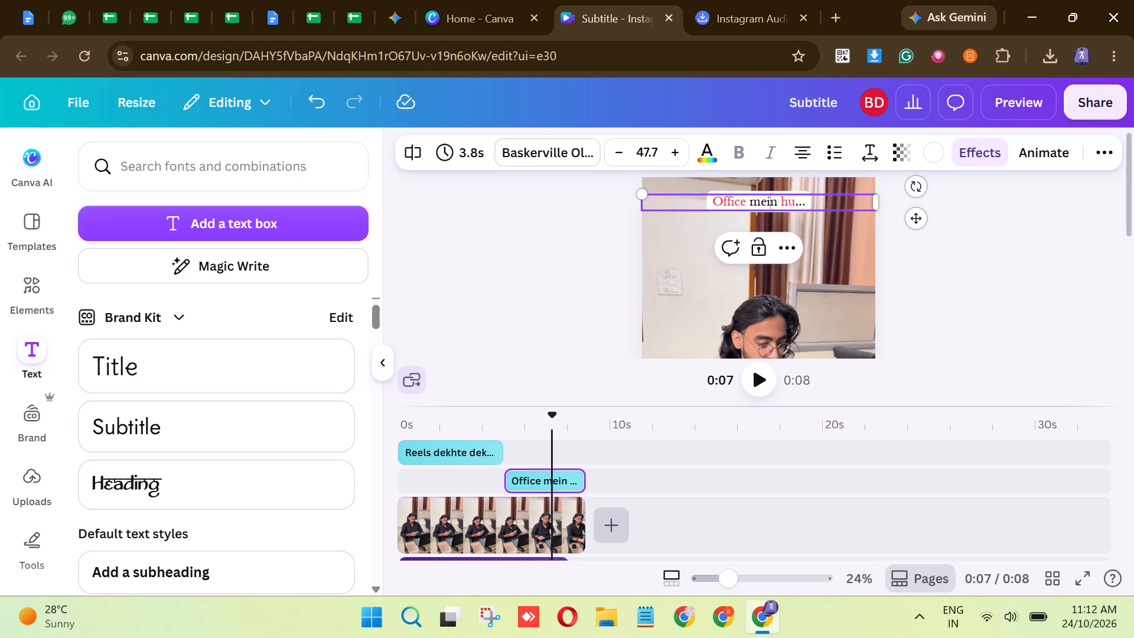
pyautogui.press('Right')
pyautogui.press('Right')
pyautogui.press('Right')
pyautogui.press('Right')
pyautogui.press('Right')
pyautogui.press('Right')
pyautogui.press('Right')
pyautogui.press('BackSpace')
pyautogui.press('BackSpace')
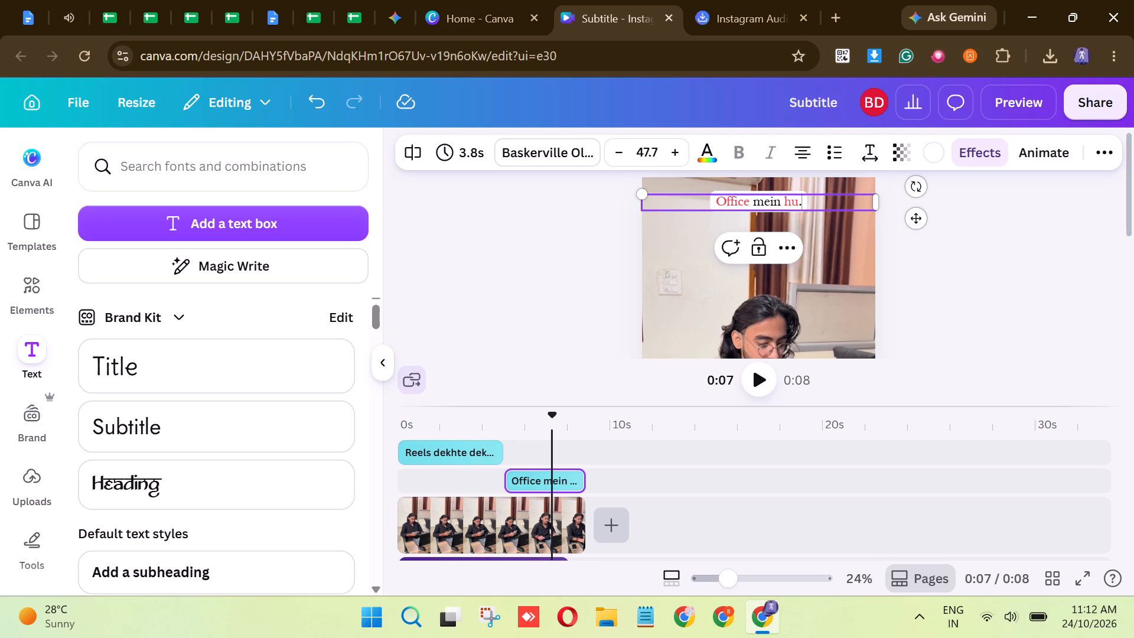
pyautogui.press('BackSpace')
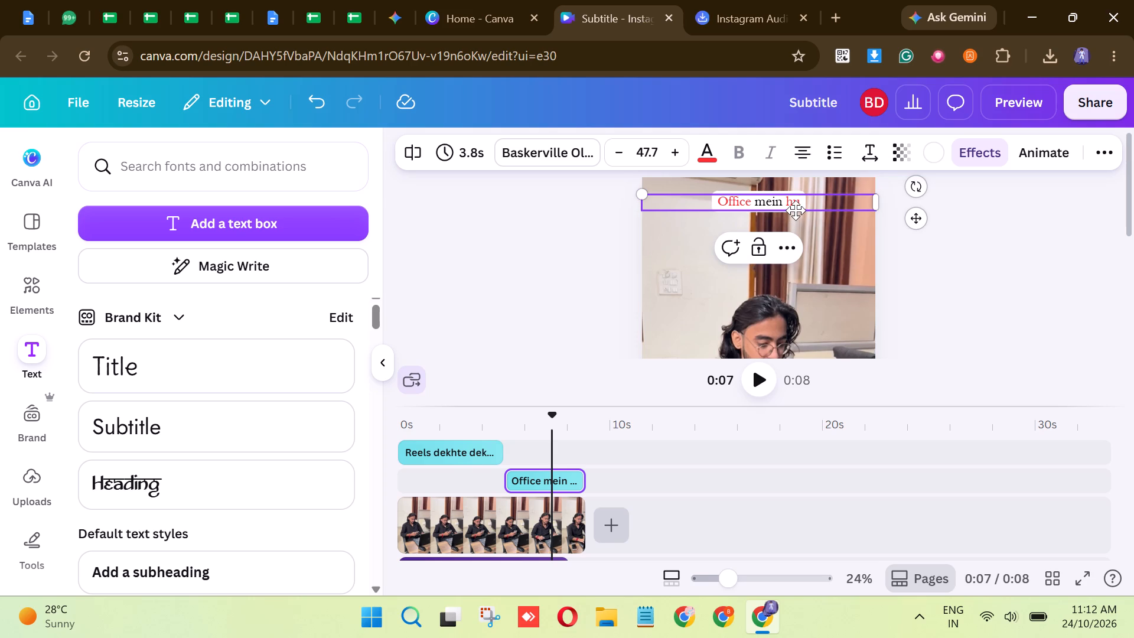
# Insert the loudly crying face emoji after "hu" at the end of the second caption.
pyautogui.rightClick(801, 200)
pyautogui.click(868, 182)
pyautogui.press('super+period')
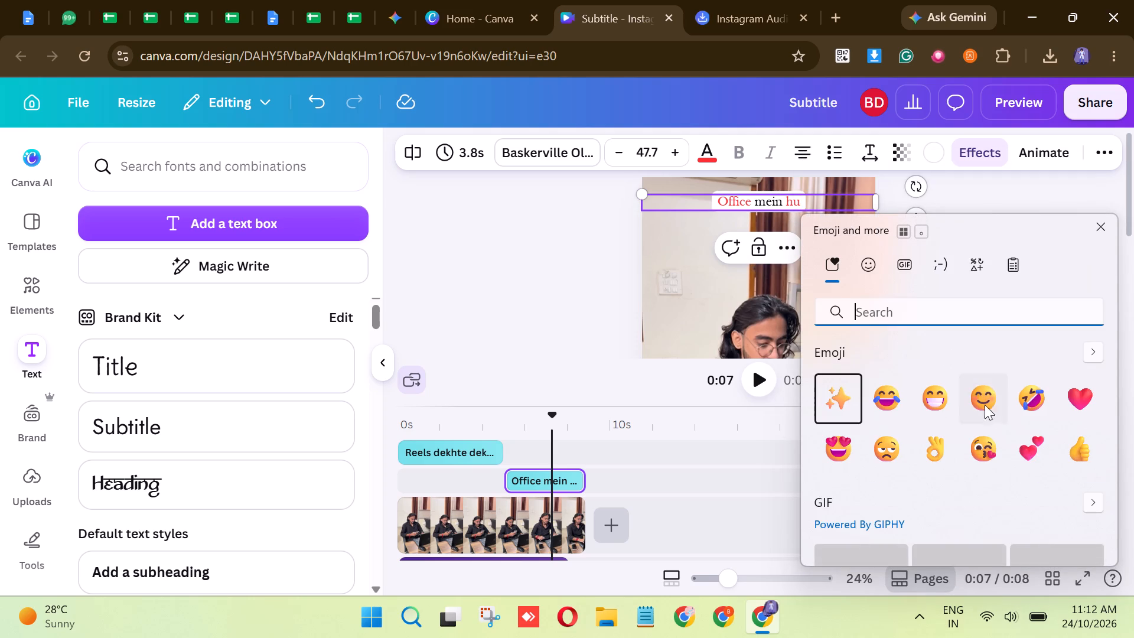
pyautogui.scroll(-1, 948, 440)
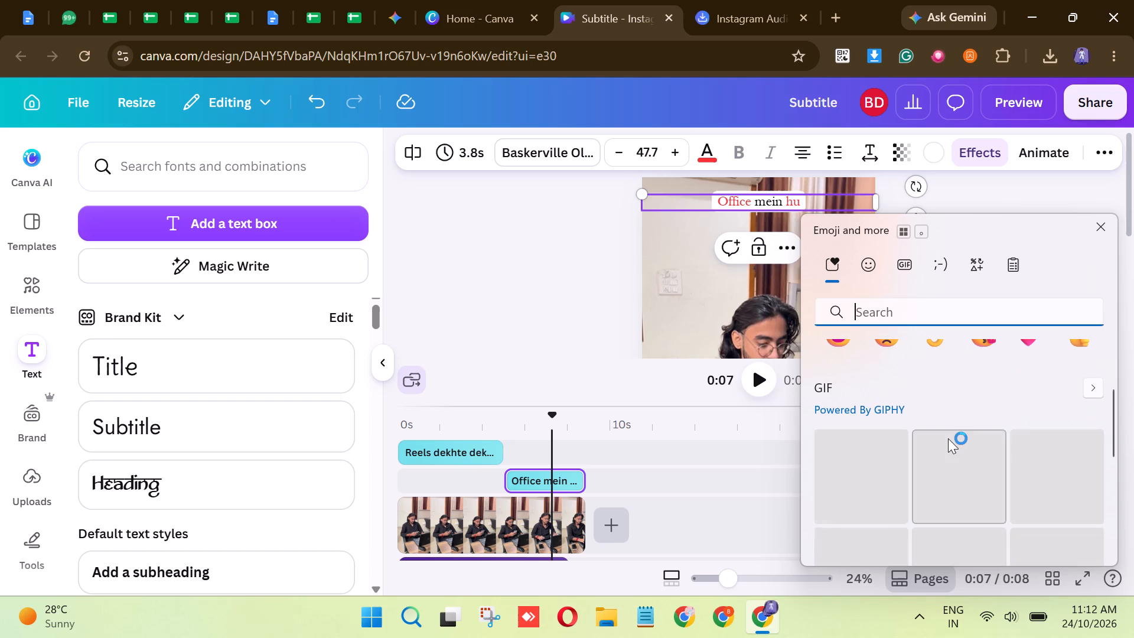
pyautogui.scroll(2, 904, 412)
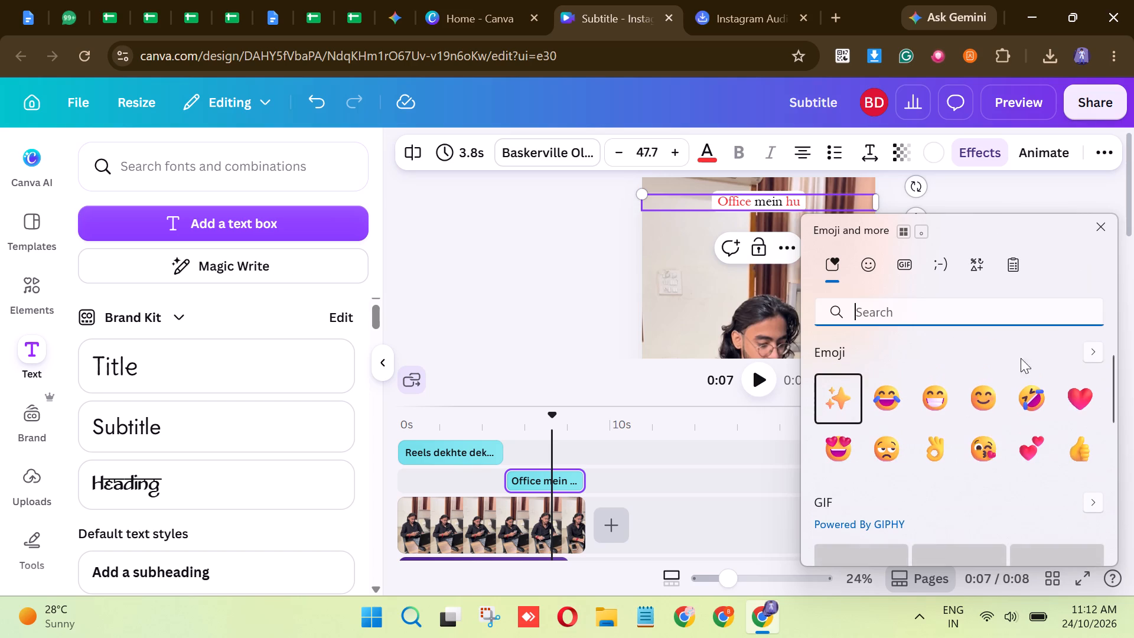
pyautogui.click(1086, 352)
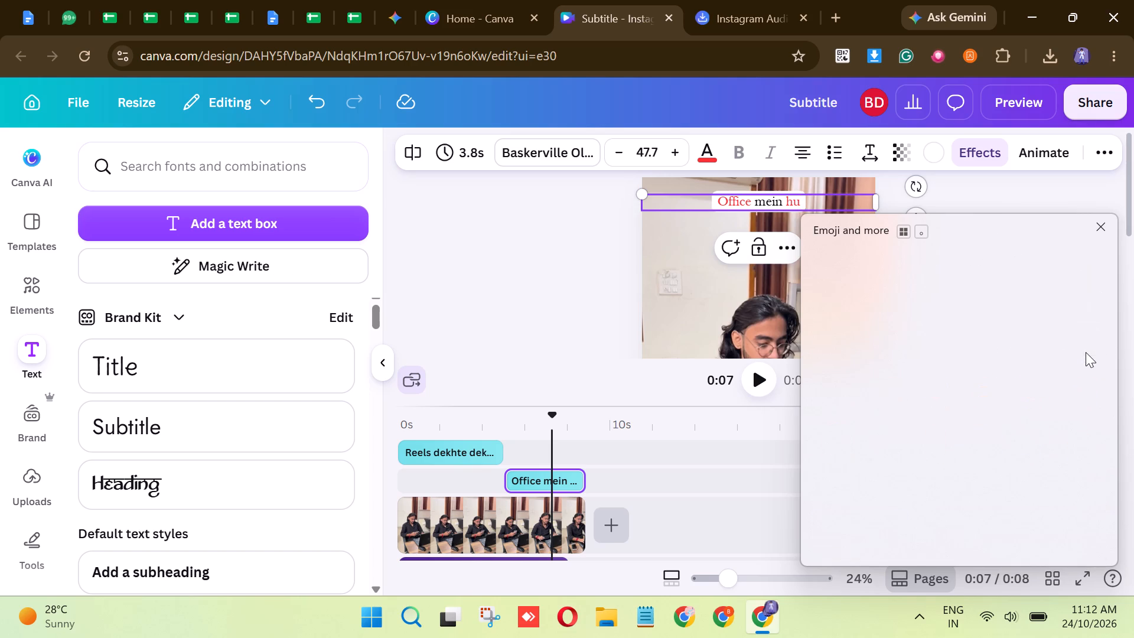
pyautogui.scroll(-1, 1053, 478)
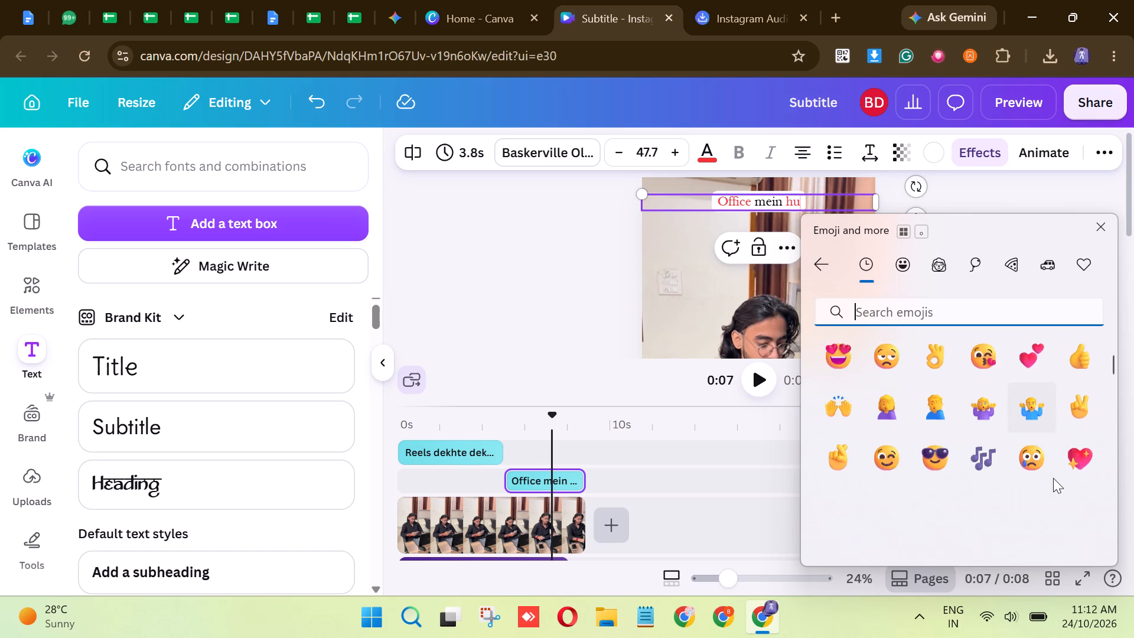
pyautogui.scroll(-1, 950, 533)
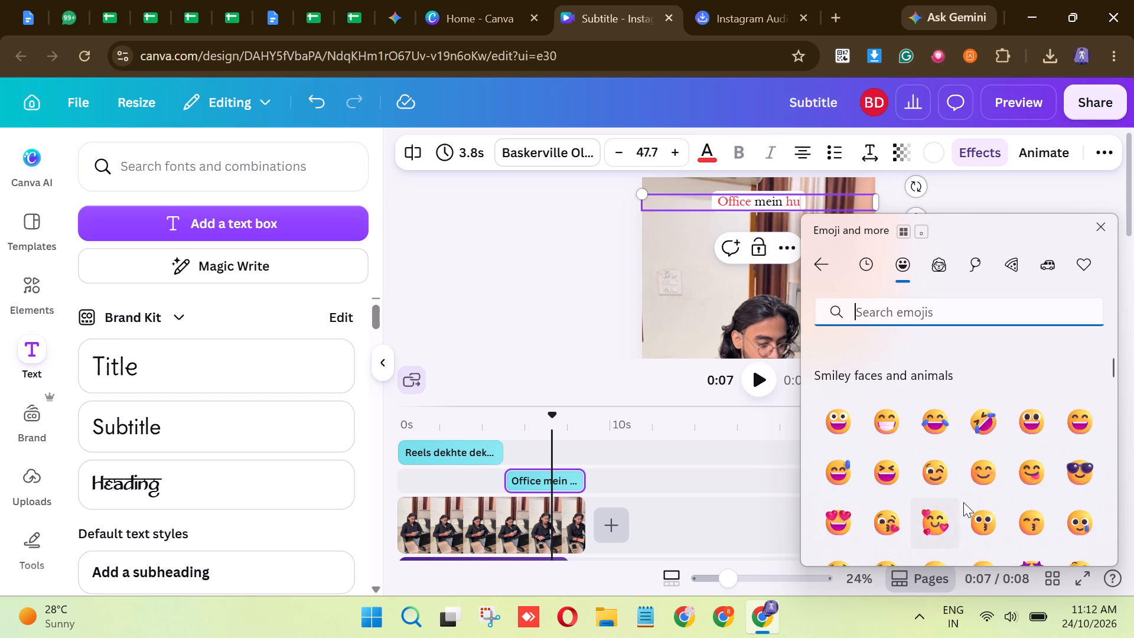
pyautogui.scroll(-2, 963, 502)
pyautogui.scroll(-1, 1047, 495)
pyautogui.scroll(-1, 976, 493)
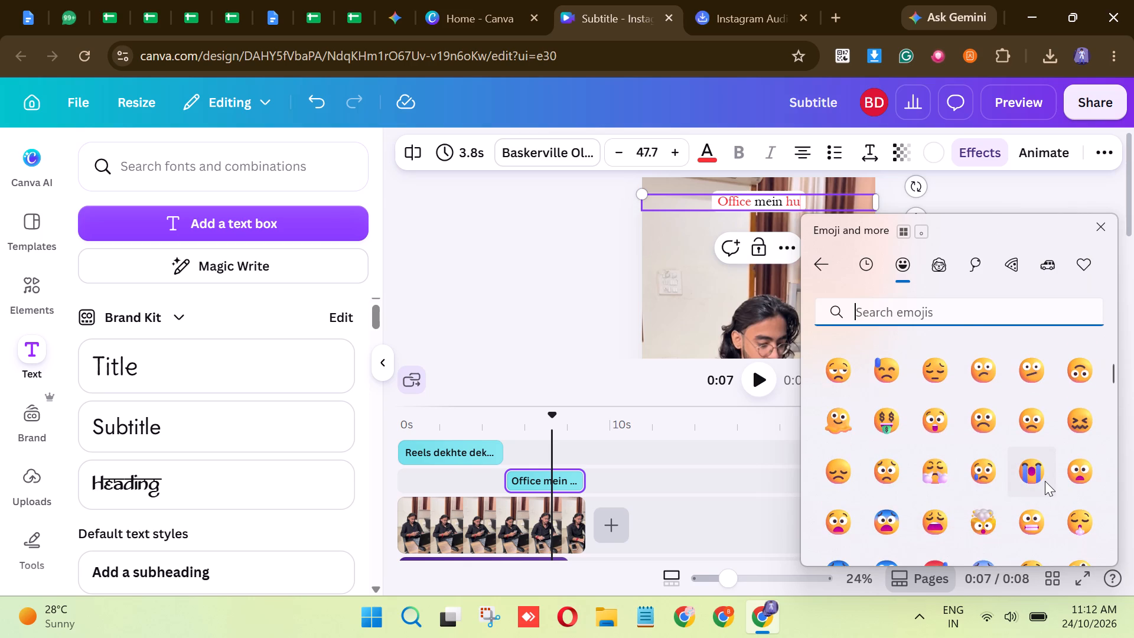
pyautogui.click(1045, 479)
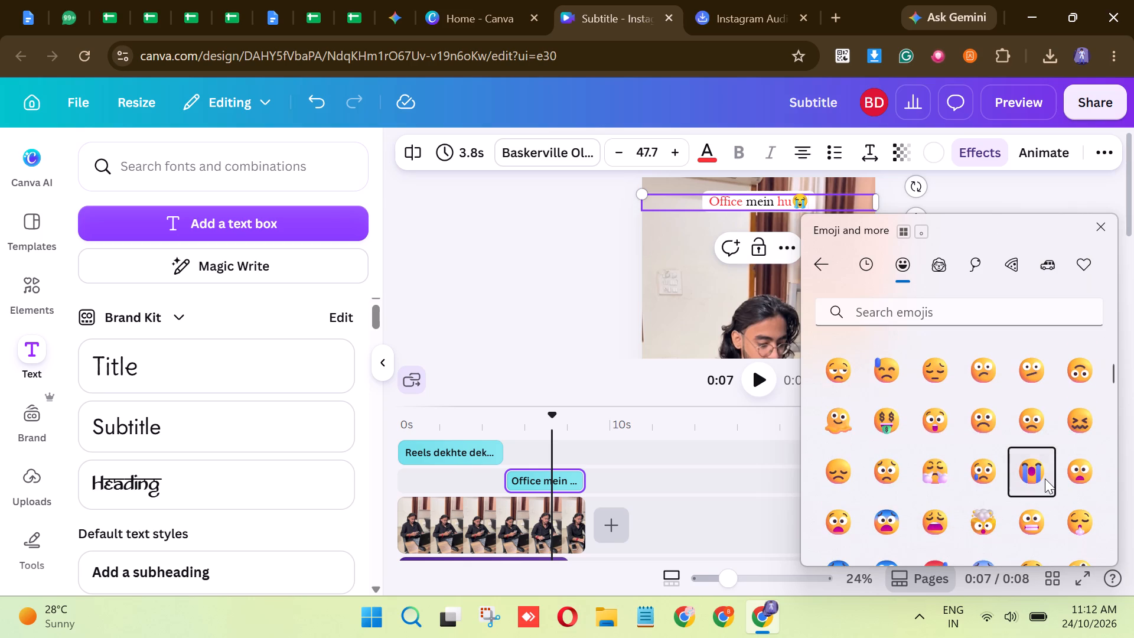
pyautogui.click(1081, 184)
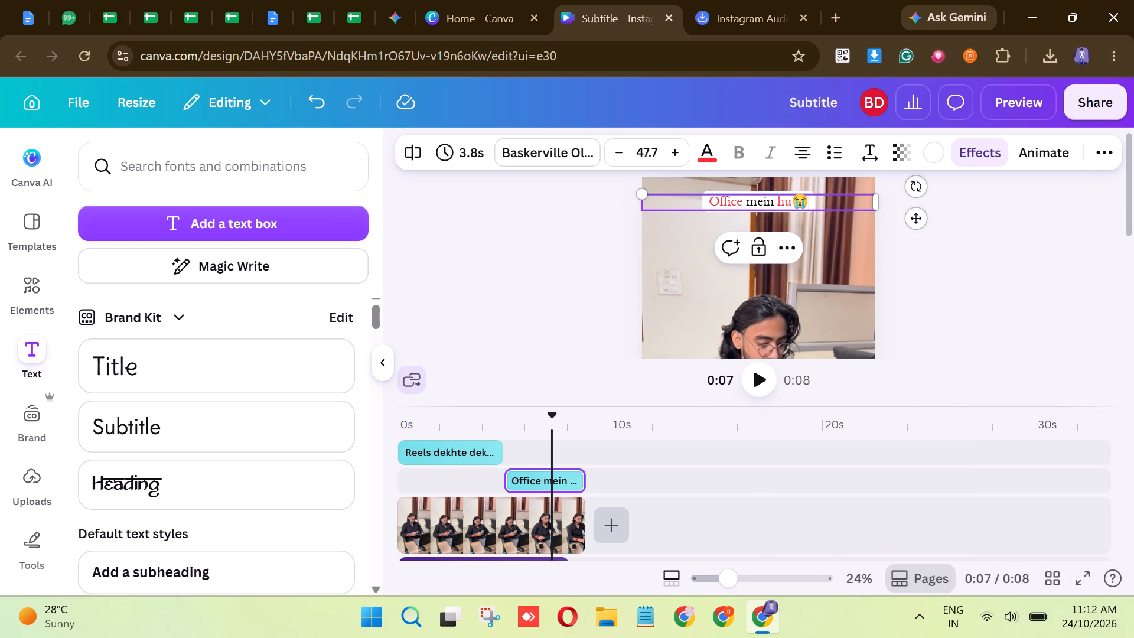
# Retype "hu" before the emoji in the second caption so that the word is black instead of red.
pyautogui.doubleClick(790, 203)
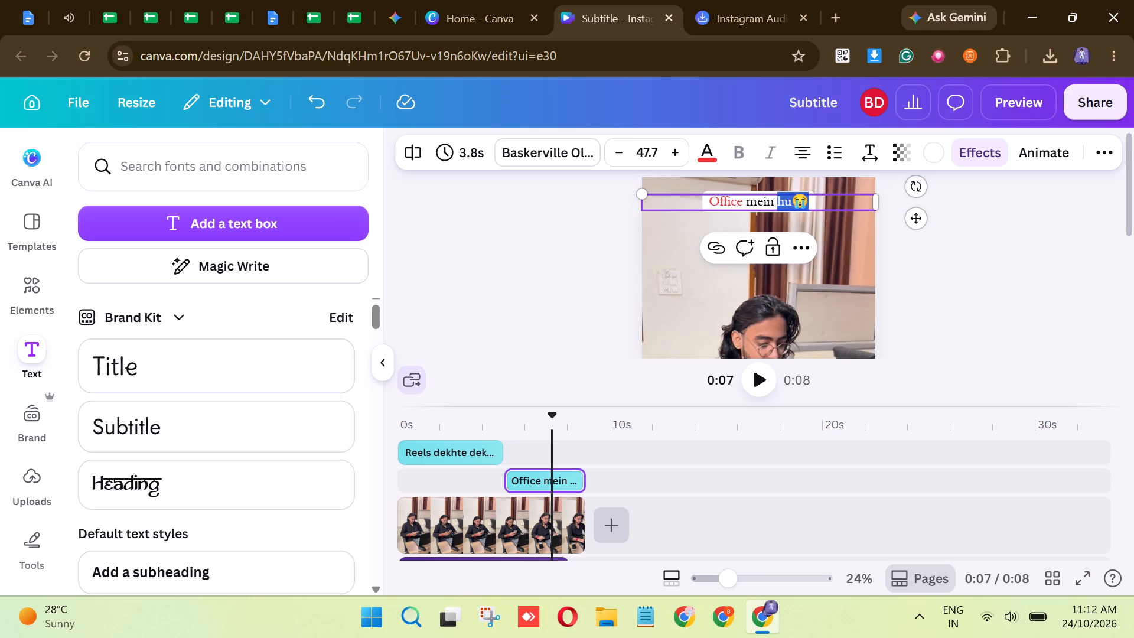
pyautogui.click(794, 202)
pyautogui.press('BackSpace')
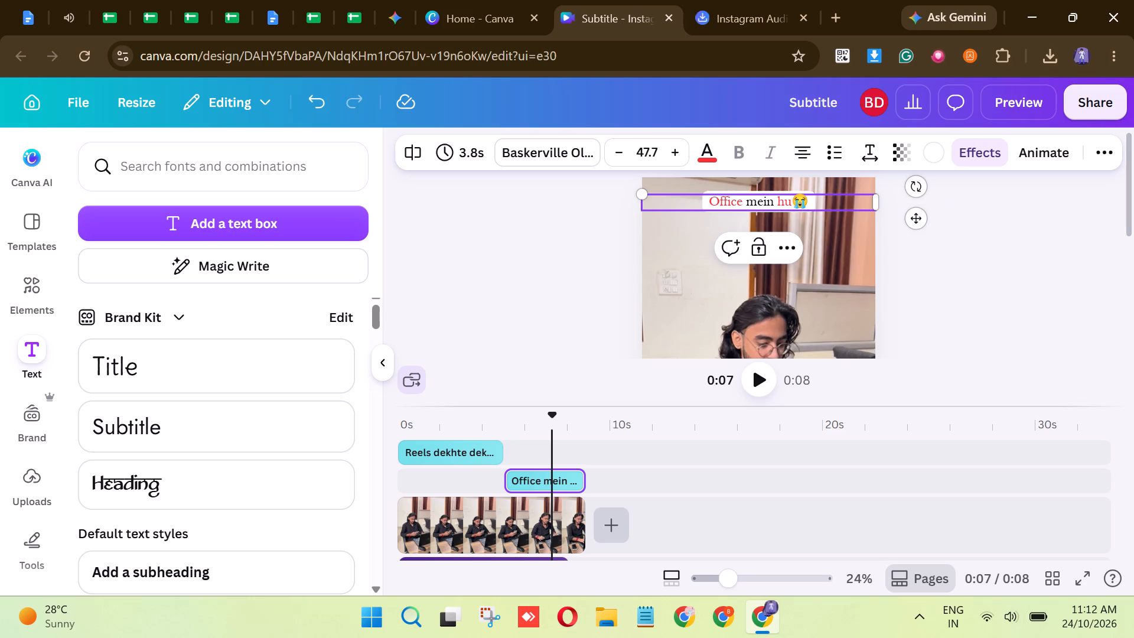
pyautogui.press('BackSpace')
pyautogui.write('hu')
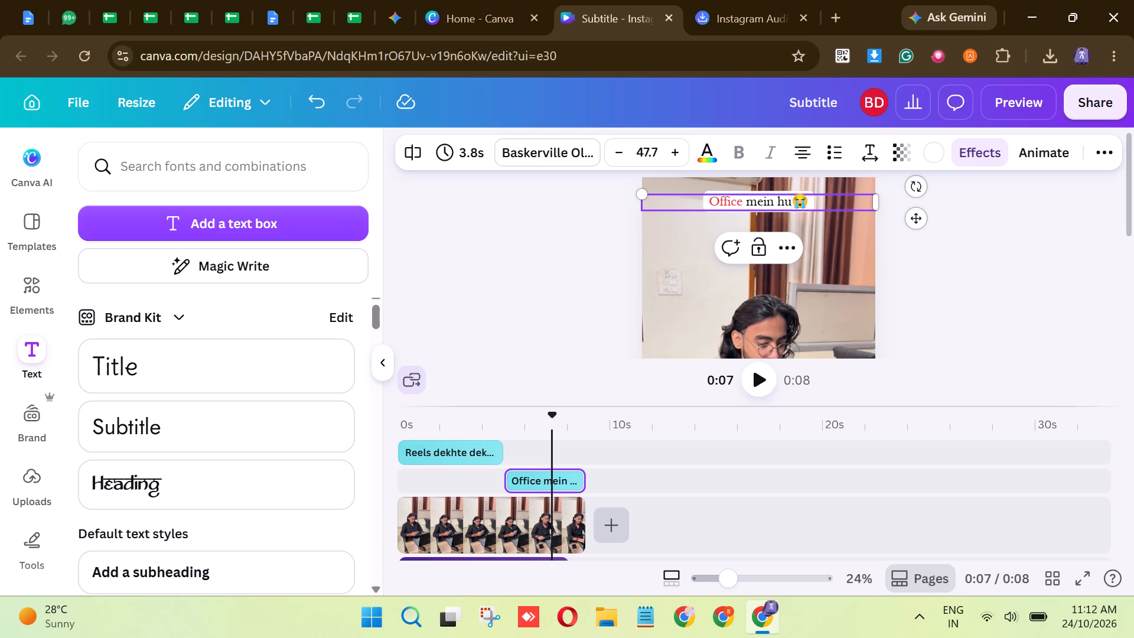
pyautogui.click(1005, 187)
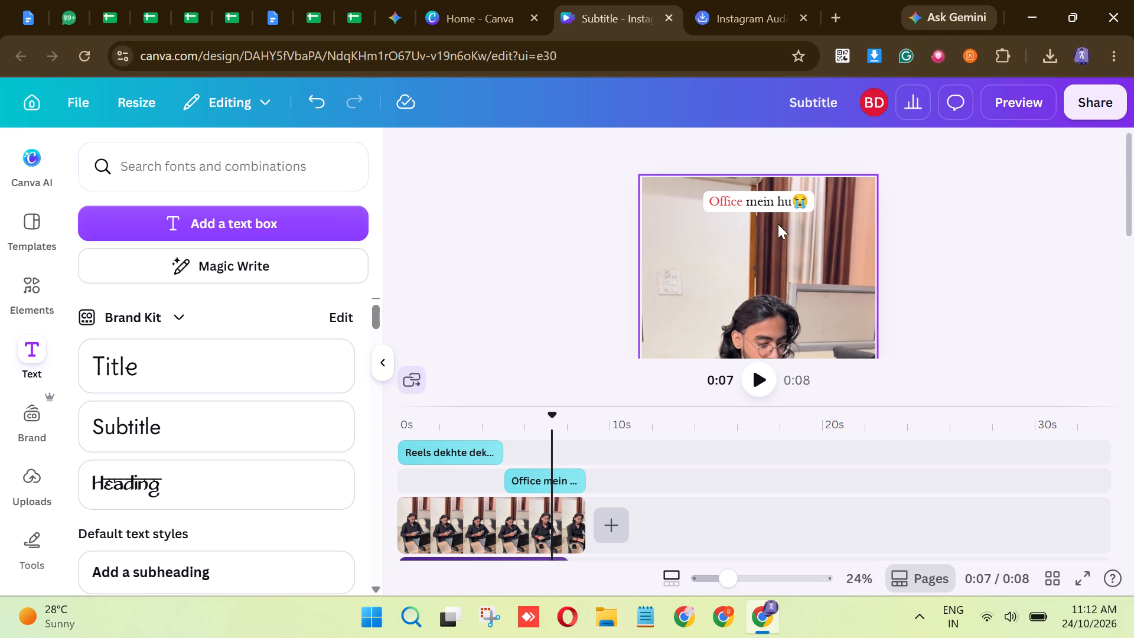
# Move the first caption, "Reels dekhte dekhte yaad aaya ki...", slightly lower on the video, aligned with the frame's sides.
pyautogui.moveTo(553, 415); pyautogui.dragTo(323, 428)
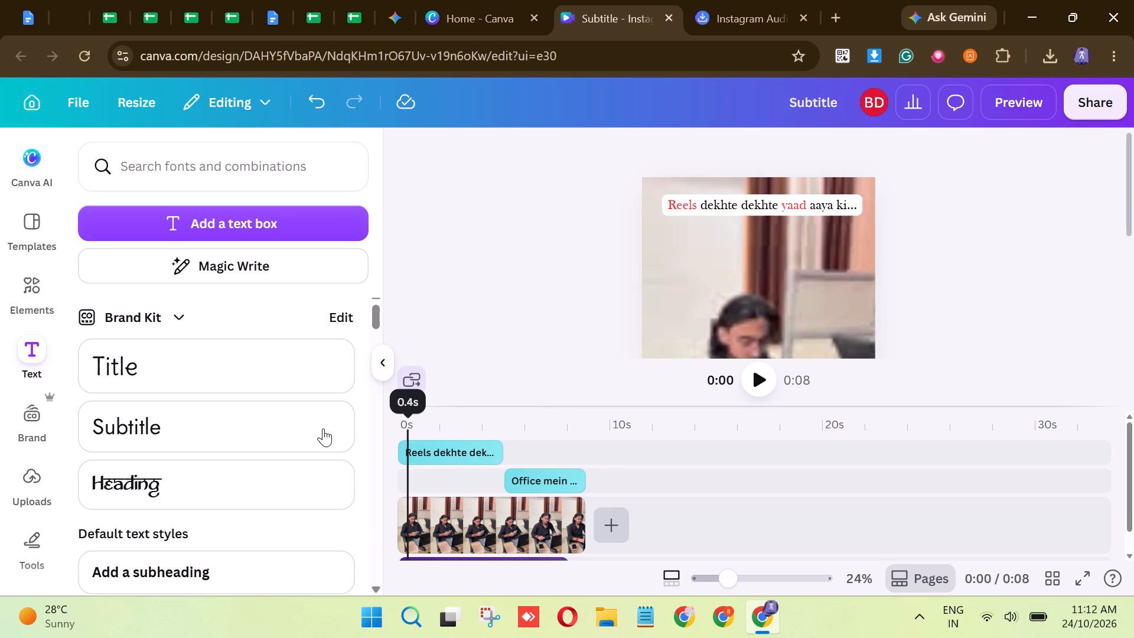
pyautogui.moveTo(323, 428); pyautogui.dragTo(314, 429)
pyautogui.scroll(-2, 872, 313)
pyautogui.scroll(1, 874, 311)
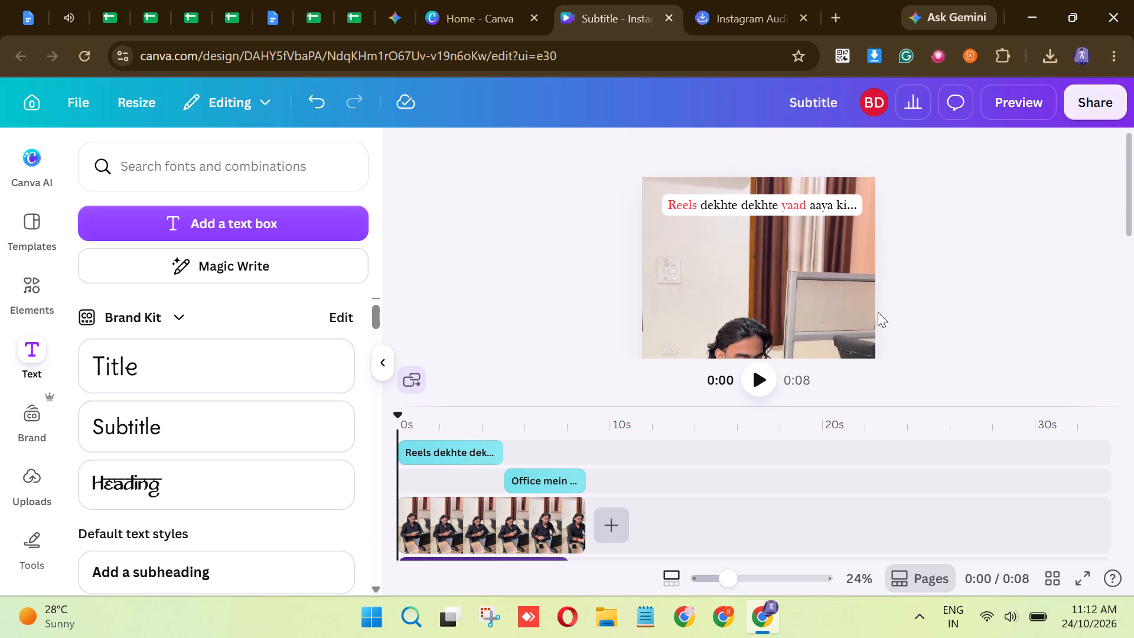
pyautogui.keyDown('ctrl'); pyautogui.scroll(-1, 881, 313); pyautogui.keyUp('ctrl')
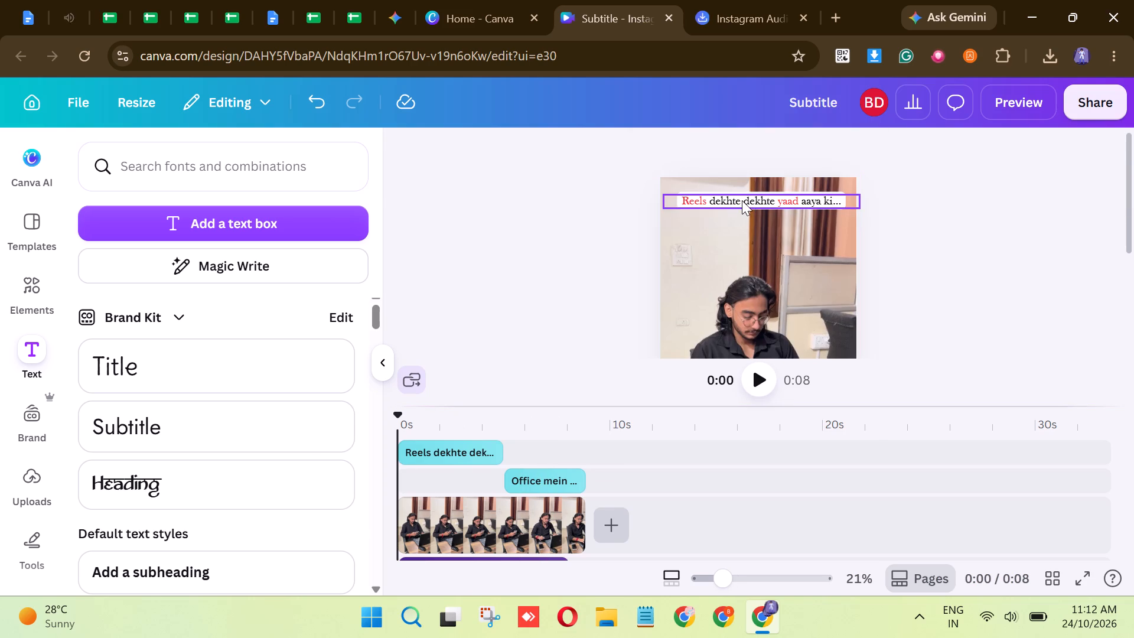
pyautogui.moveTo(742, 200); pyautogui.dragTo(744, 216)
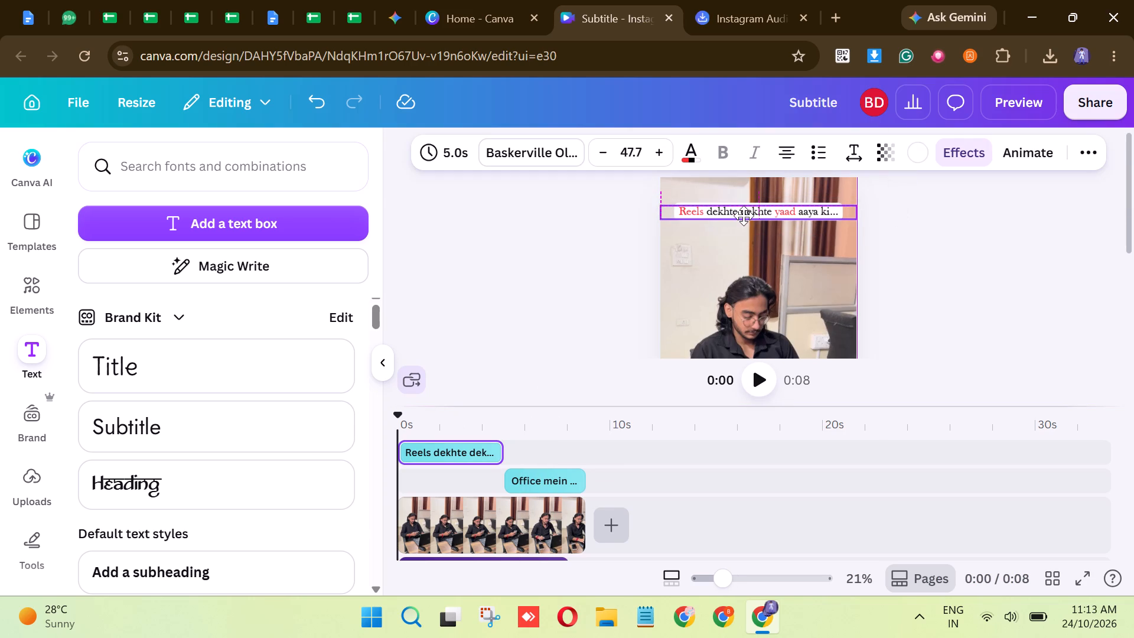
pyautogui.moveTo(744, 216); pyautogui.dragTo(742, 219)
pyautogui.click(962, 233)
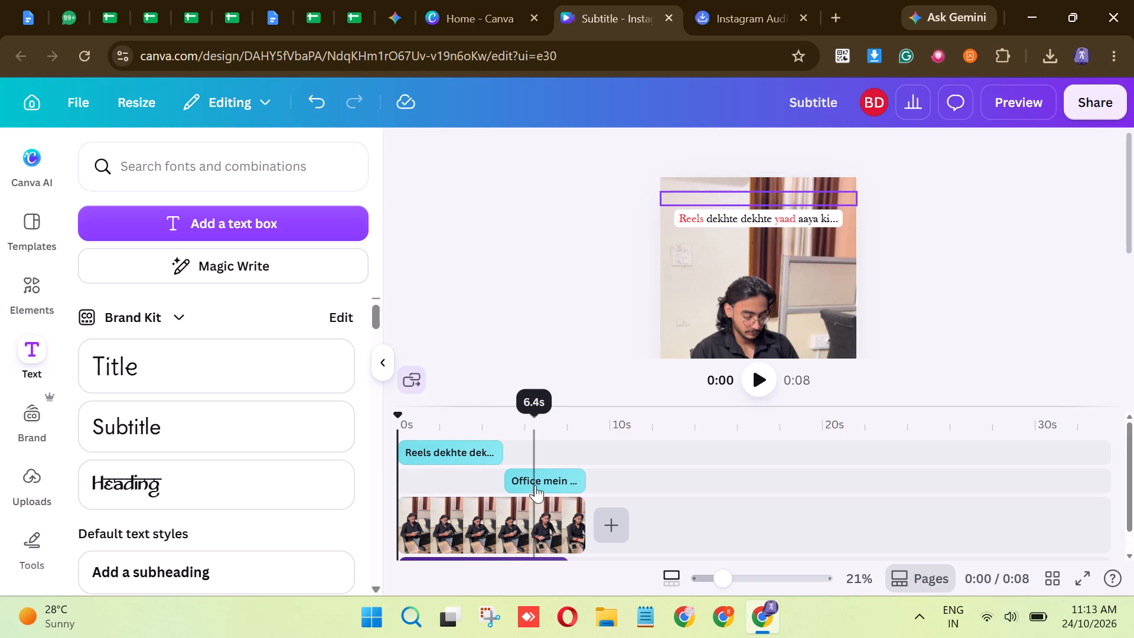
# Move the second caption, "Office mein hu", straight down to the same height as the first caption.
pyautogui.click(545, 473)
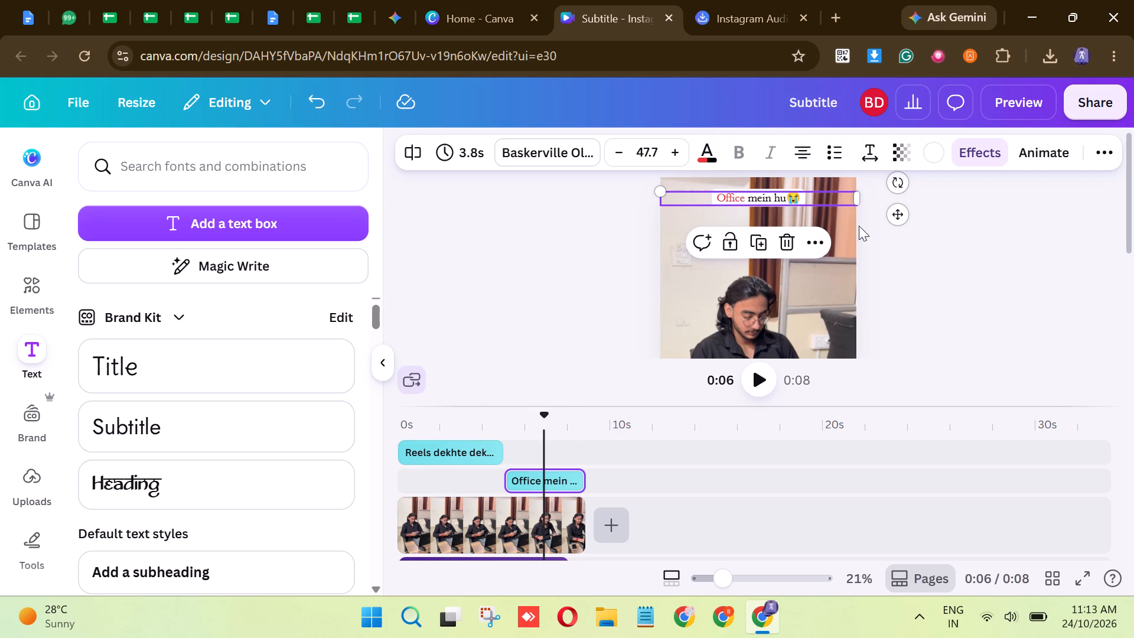
pyautogui.moveTo(901, 217); pyautogui.dragTo(901, 236)
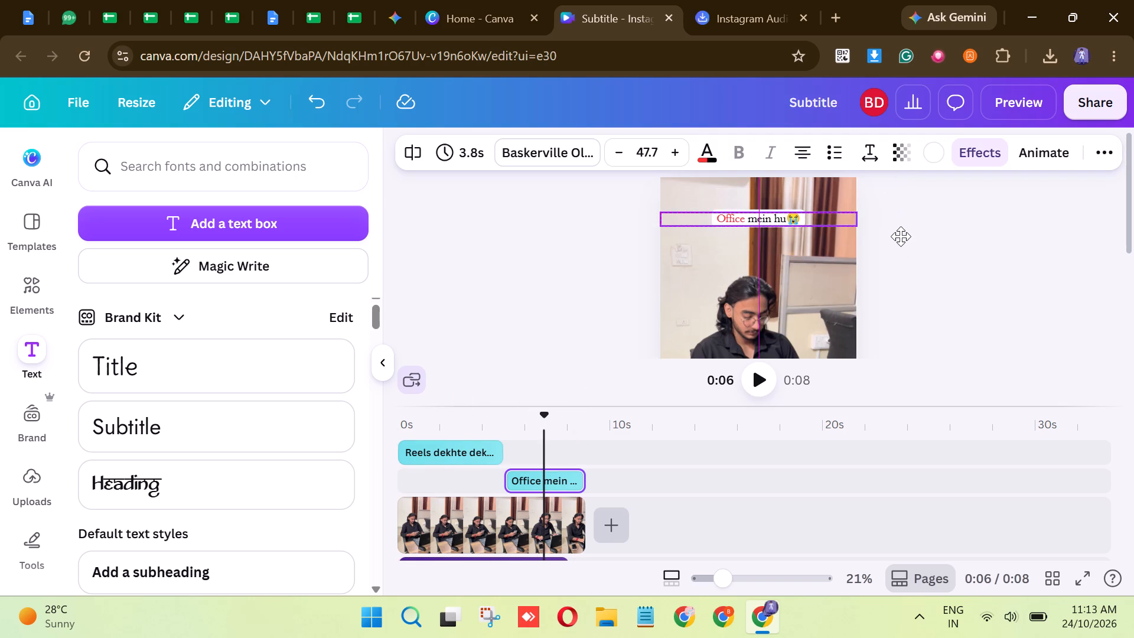
pyautogui.moveTo(901, 236); pyautogui.dragTo(900, 237)
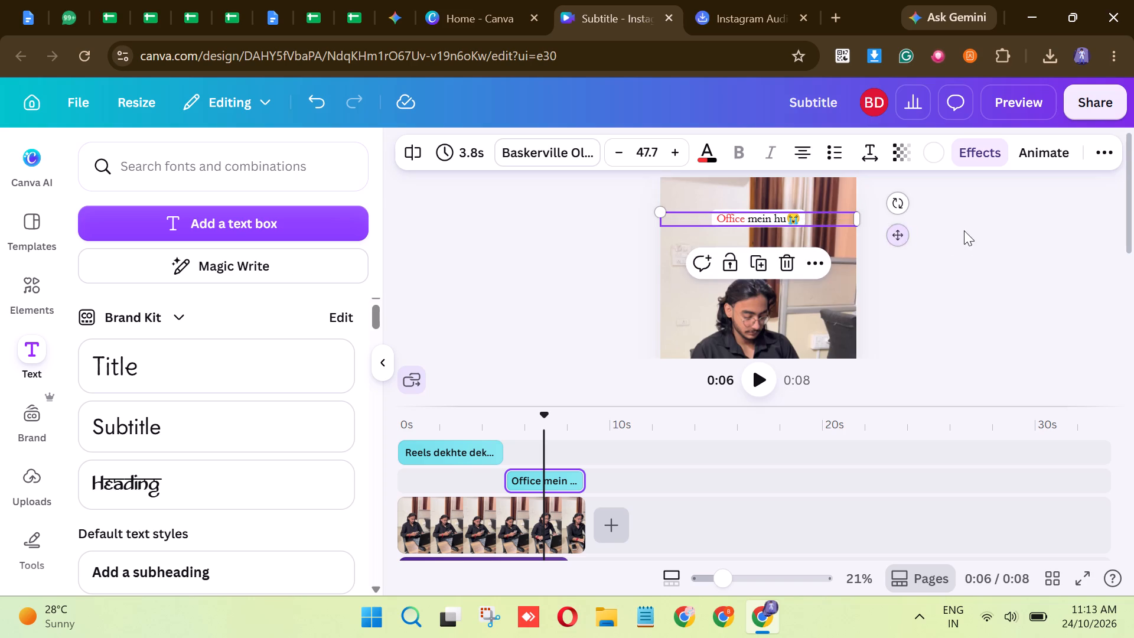
pyautogui.click(964, 230)
# Play the reel from the start and mute the video clip's own sound.
pyautogui.moveTo(548, 413); pyautogui.dragTo(516, 415)
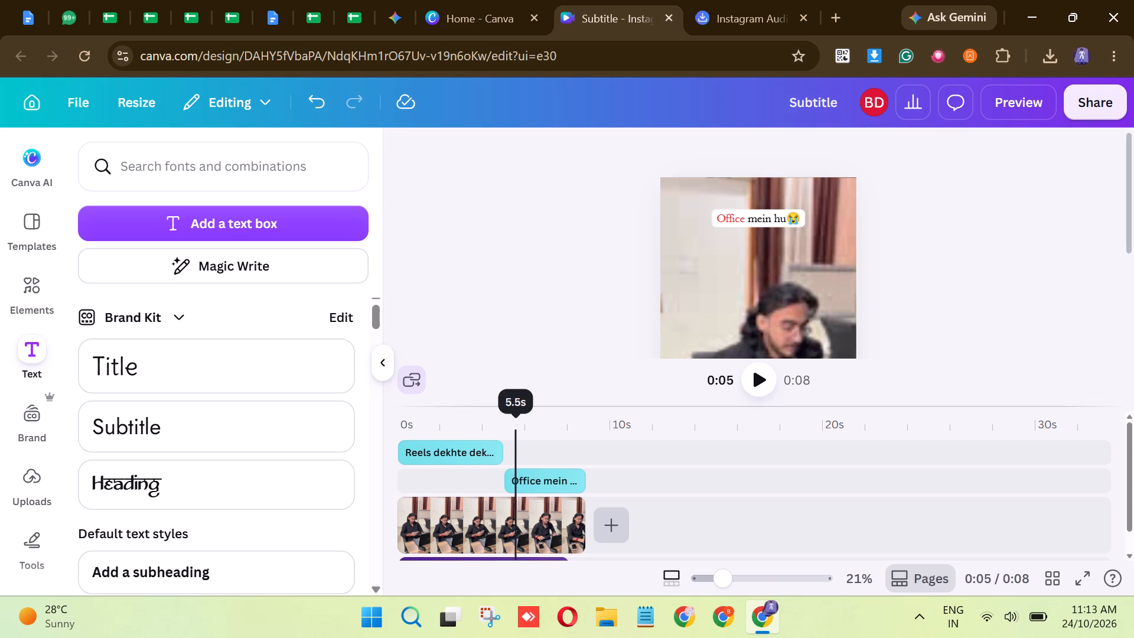
pyautogui.moveTo(516, 415); pyautogui.dragTo(393, 416)
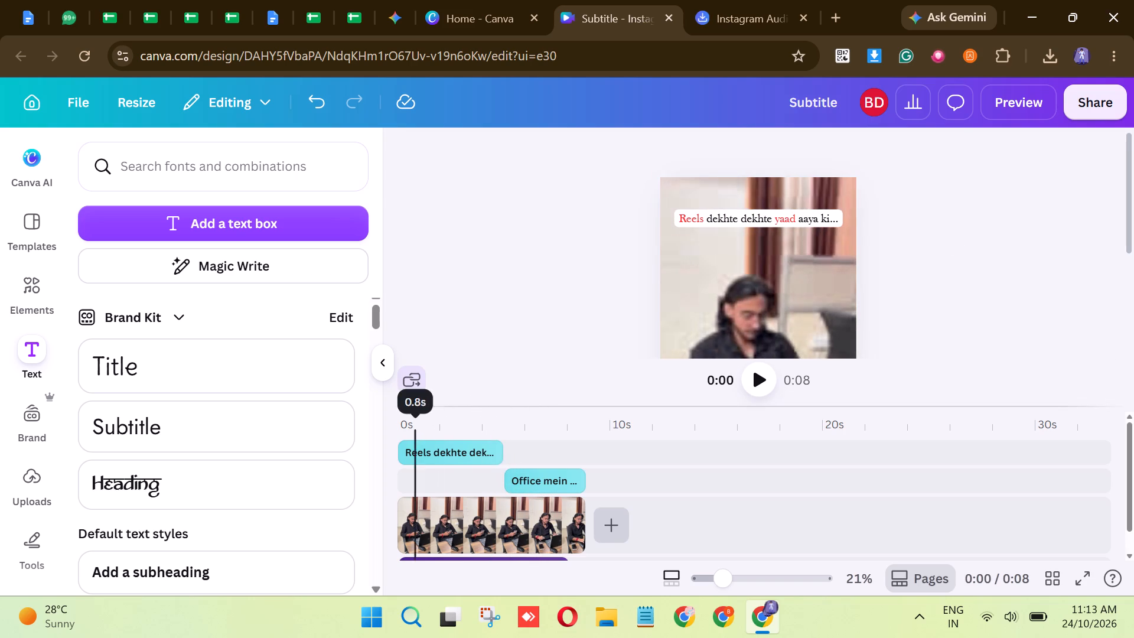
pyautogui.moveTo(393, 416); pyautogui.dragTo(392, 416)
pyautogui.click(765, 372)
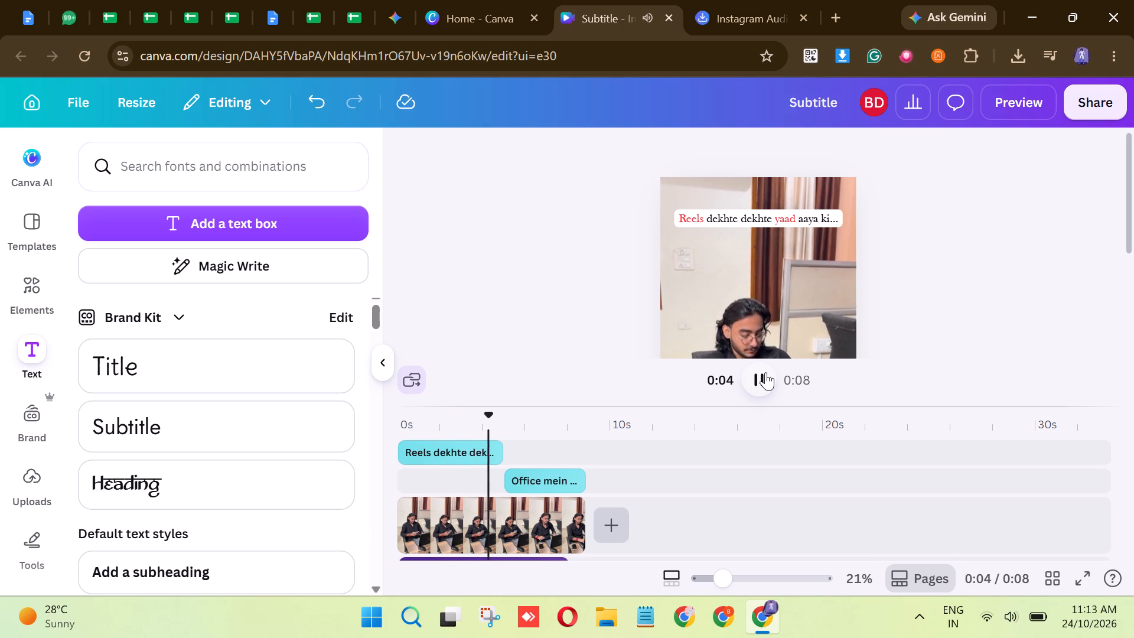
pyautogui.click(476, 533)
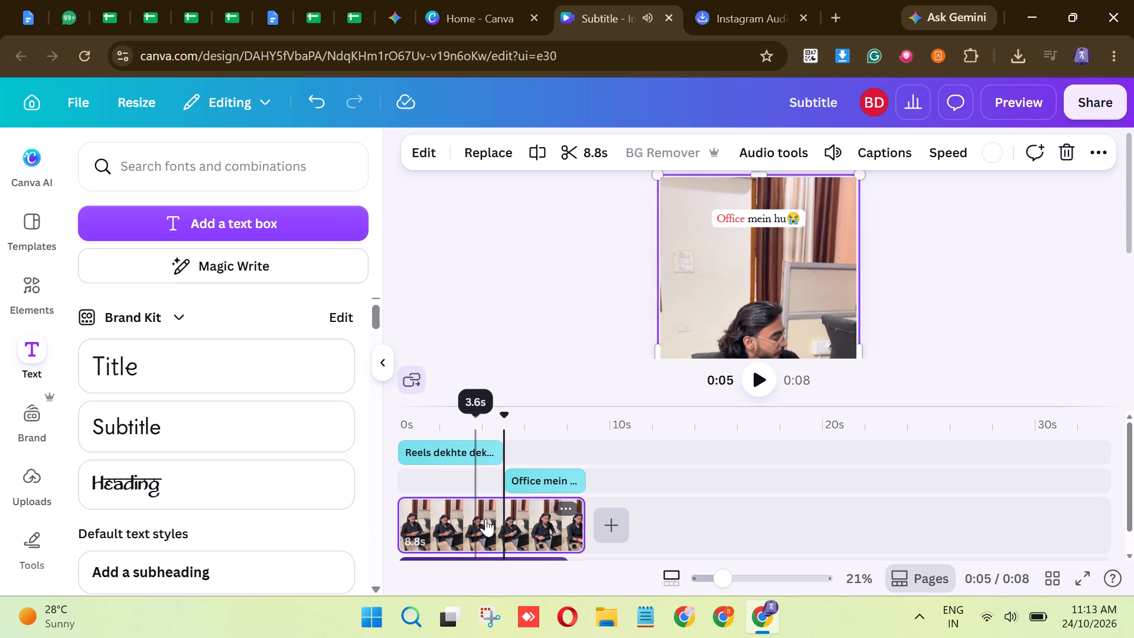
pyautogui.click(825, 152)
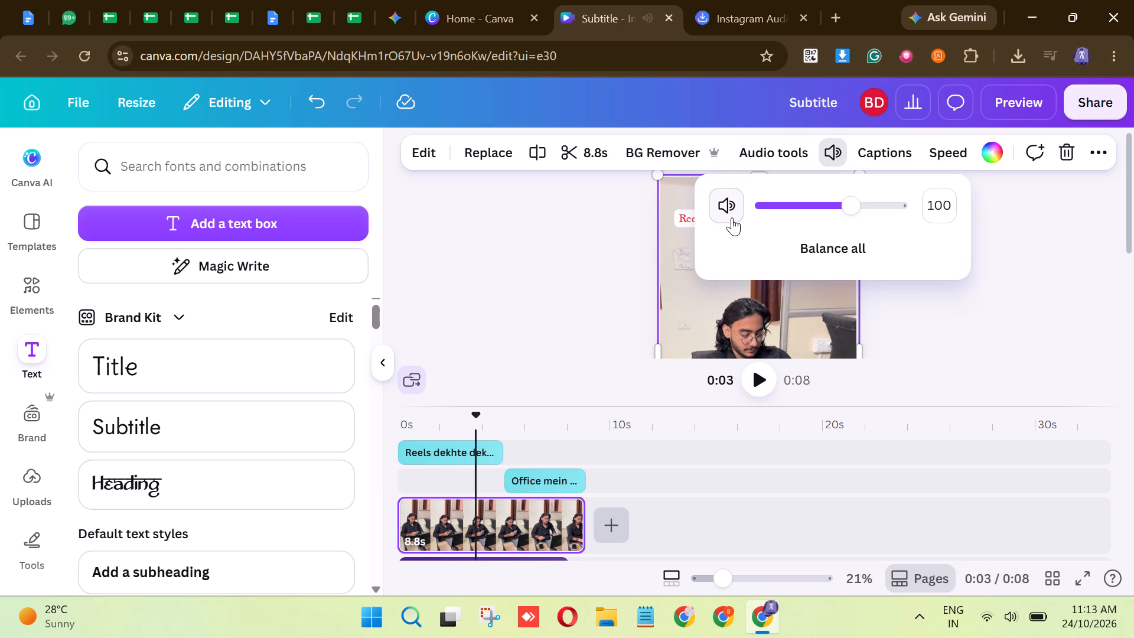
pyautogui.click(732, 217)
pyautogui.click(986, 292)
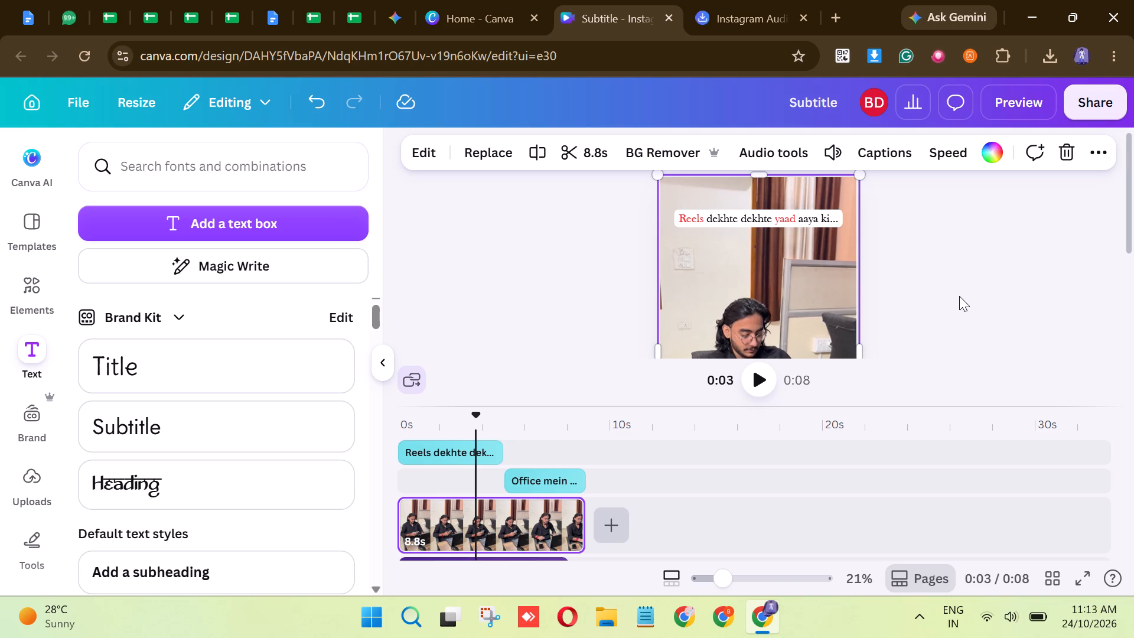
# Shorten the first caption on the timeline to a duration of 3.6 seconds.
pyautogui.moveTo(499, 450); pyautogui.dragTo(478, 455)
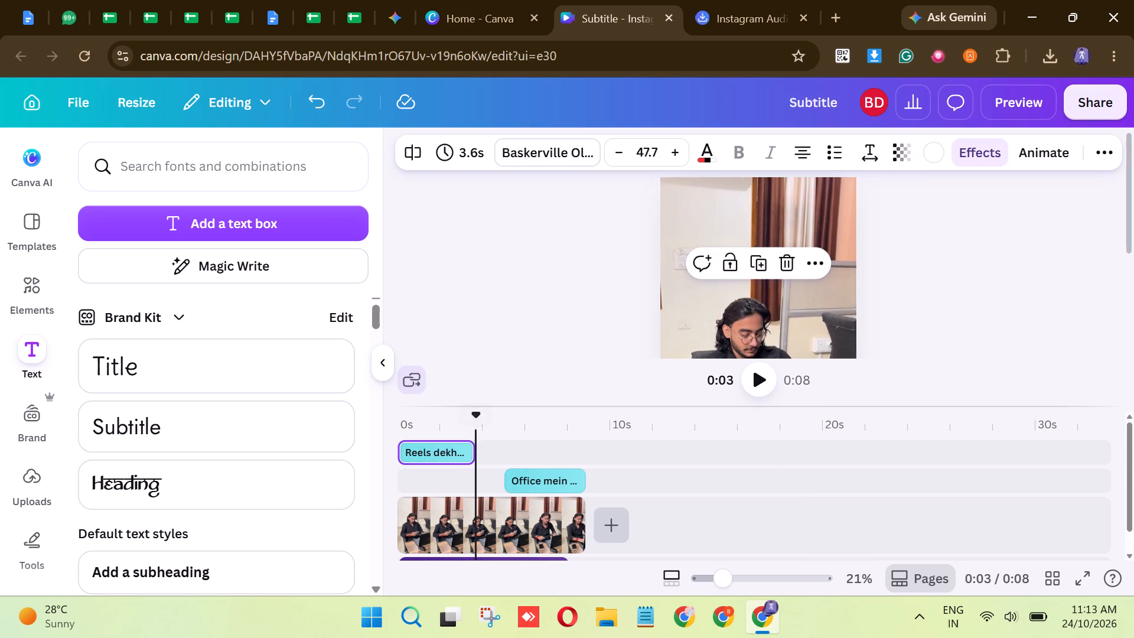
# Replay the reel to check caption timing and shift the second caption slightly earlier on the timeline, keeping its 3.8-second duration.
pyautogui.moveTo(479, 415); pyautogui.dragTo(431, 425)
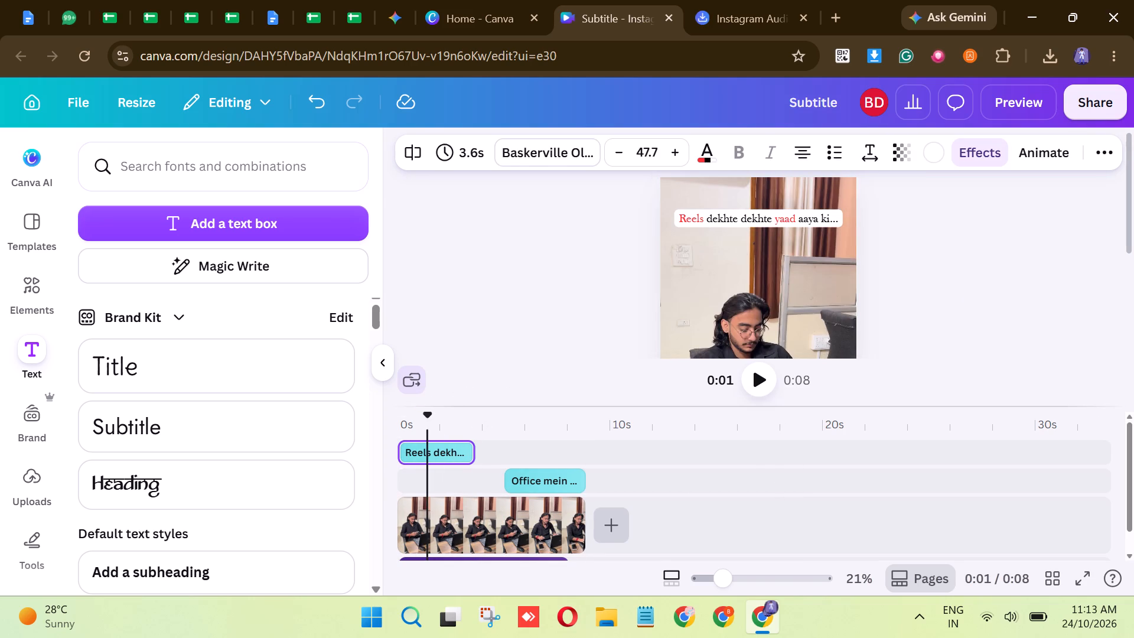
pyautogui.moveTo(423, 415); pyautogui.dragTo(400, 420)
pyautogui.press('space')
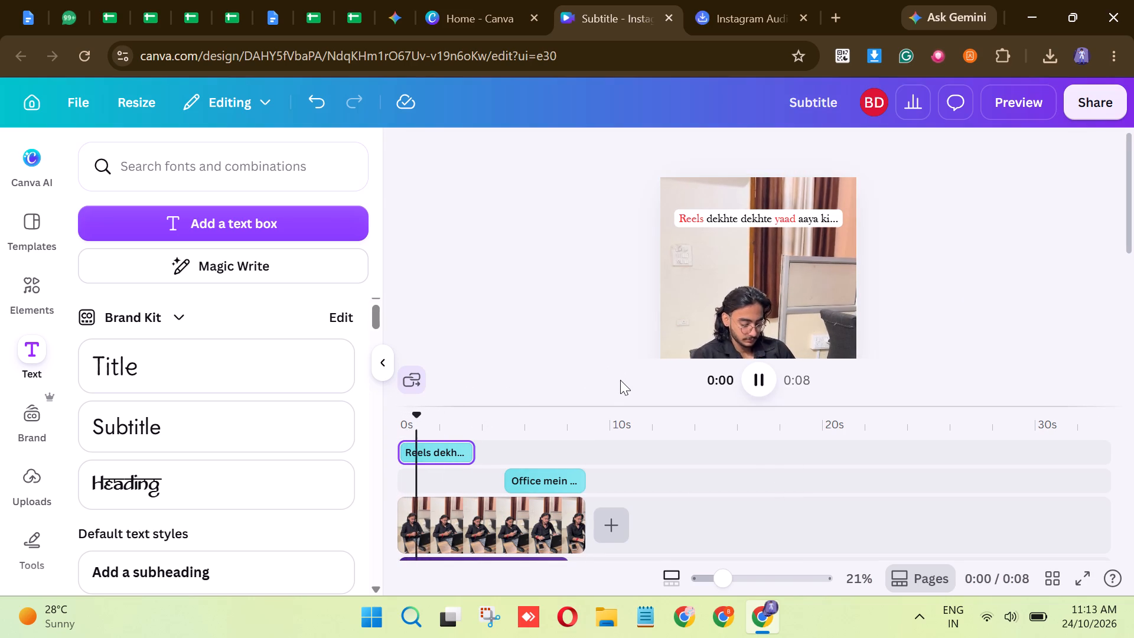
pyautogui.press('space')
pyautogui.press('space')
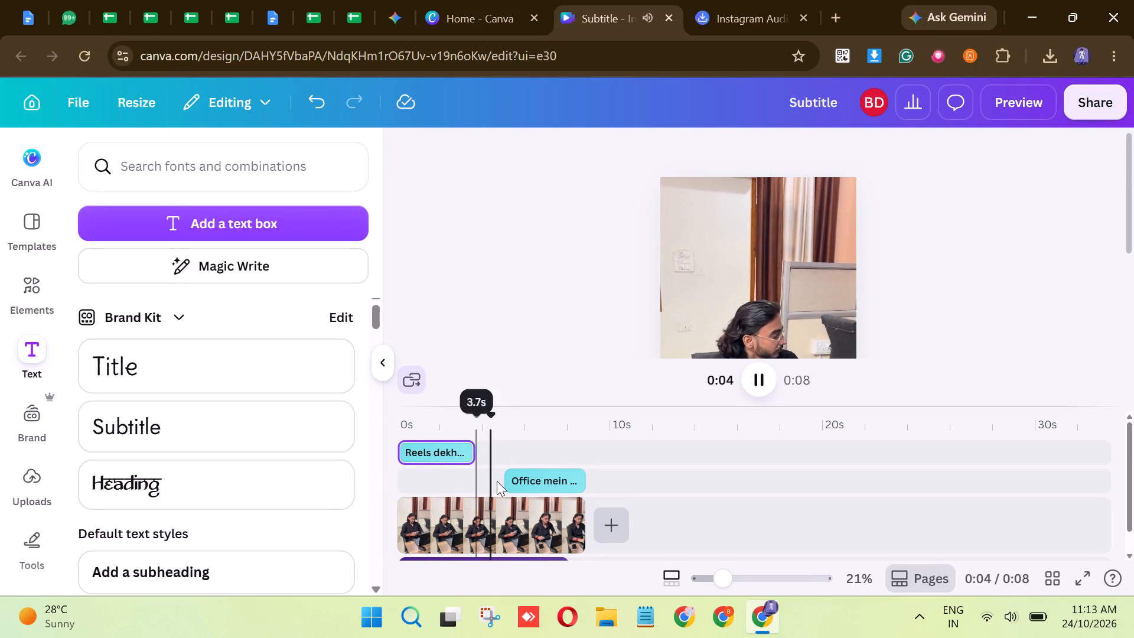
pyautogui.press('space')
pyautogui.press('space')
pyautogui.press('space')
pyautogui.moveTo(532, 481); pyautogui.dragTo(527, 476)
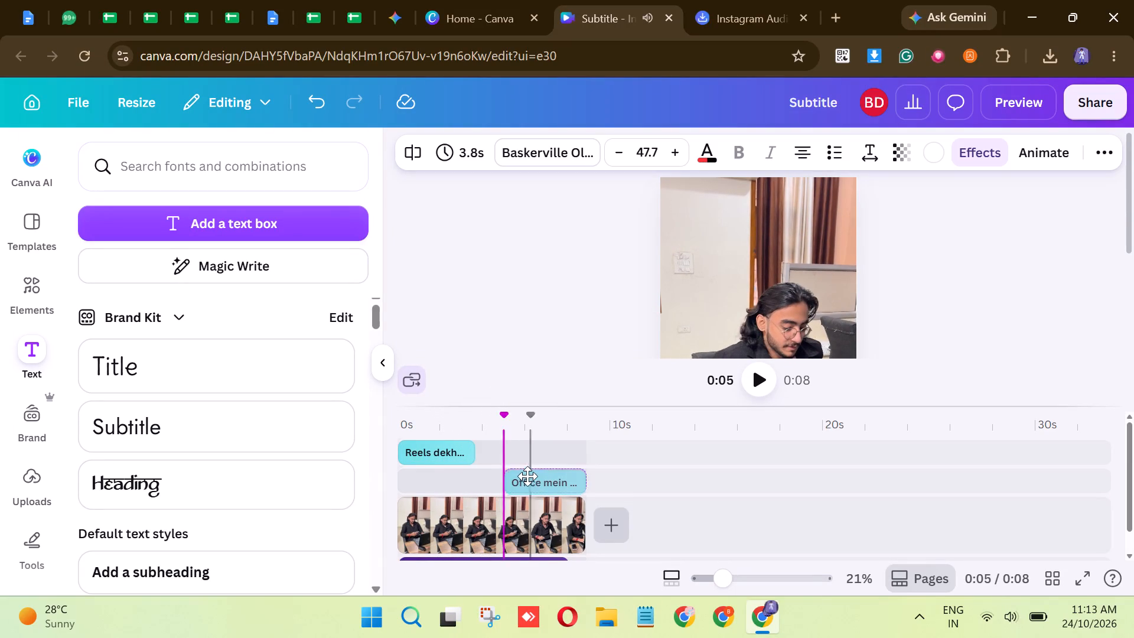
pyautogui.moveTo(527, 476); pyautogui.dragTo(526, 476)
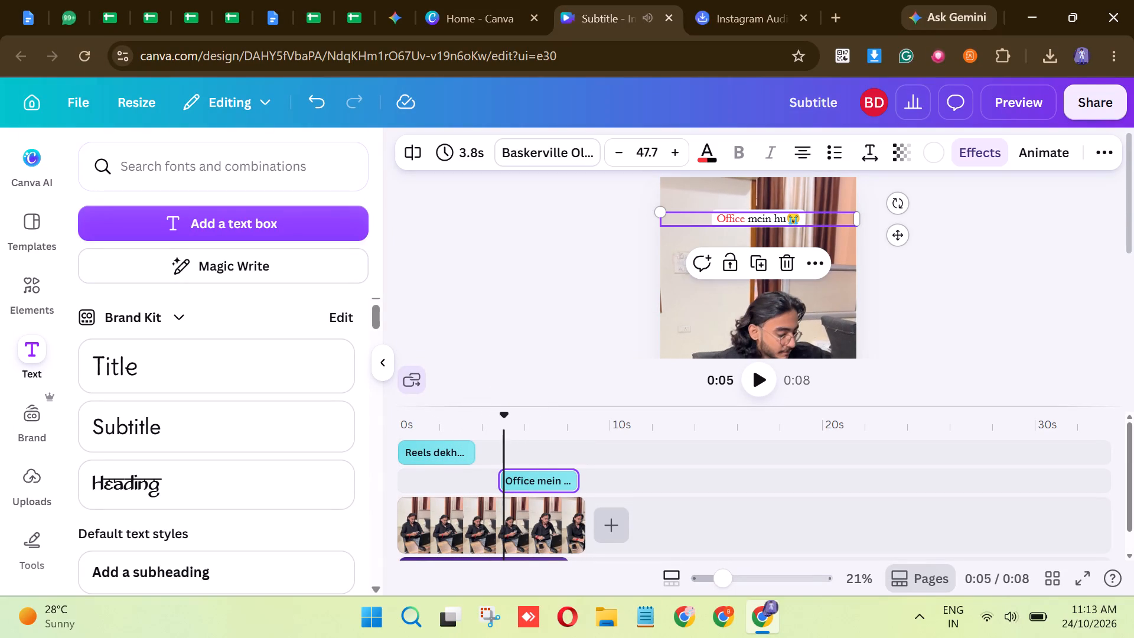
# Replay the reel from near the start to check the timing of both captions.
pyautogui.moveTo(504, 414); pyautogui.dragTo(421, 422)
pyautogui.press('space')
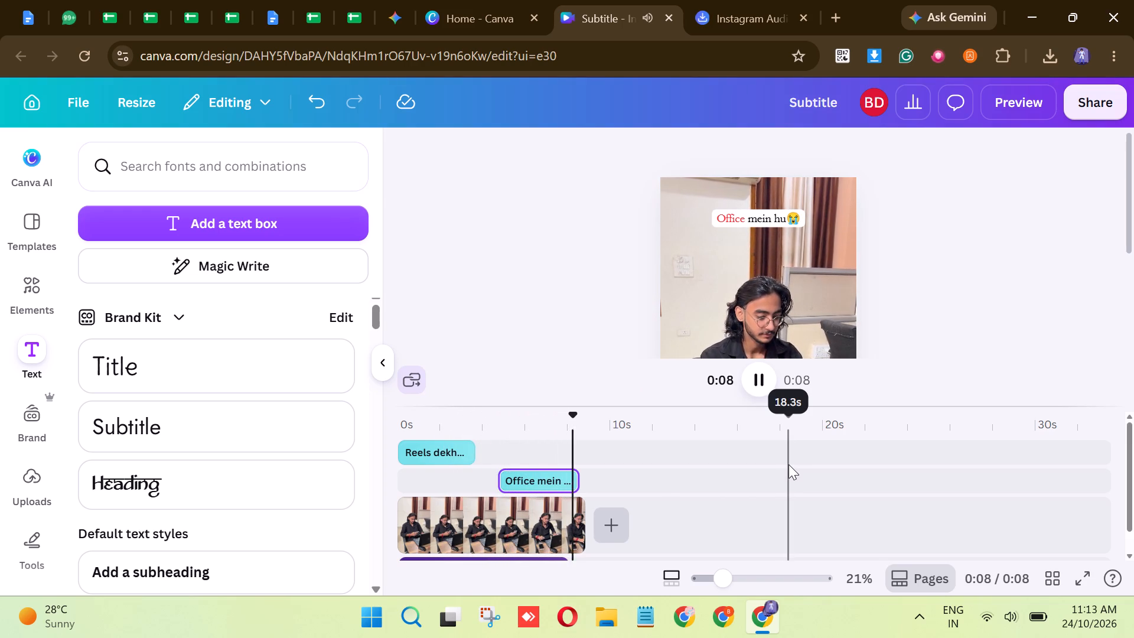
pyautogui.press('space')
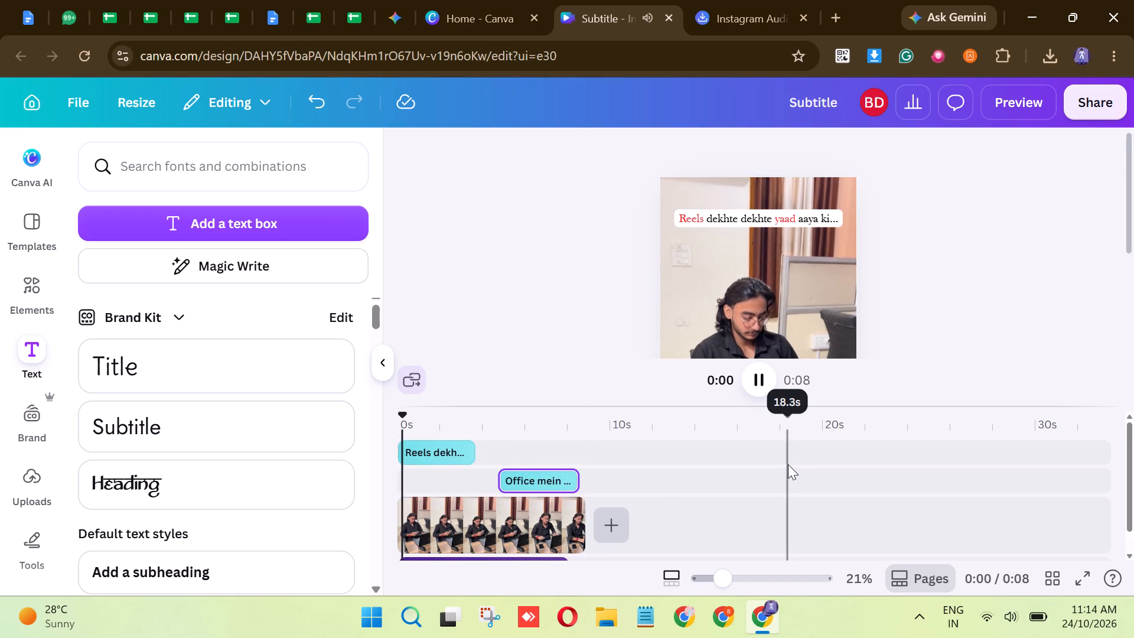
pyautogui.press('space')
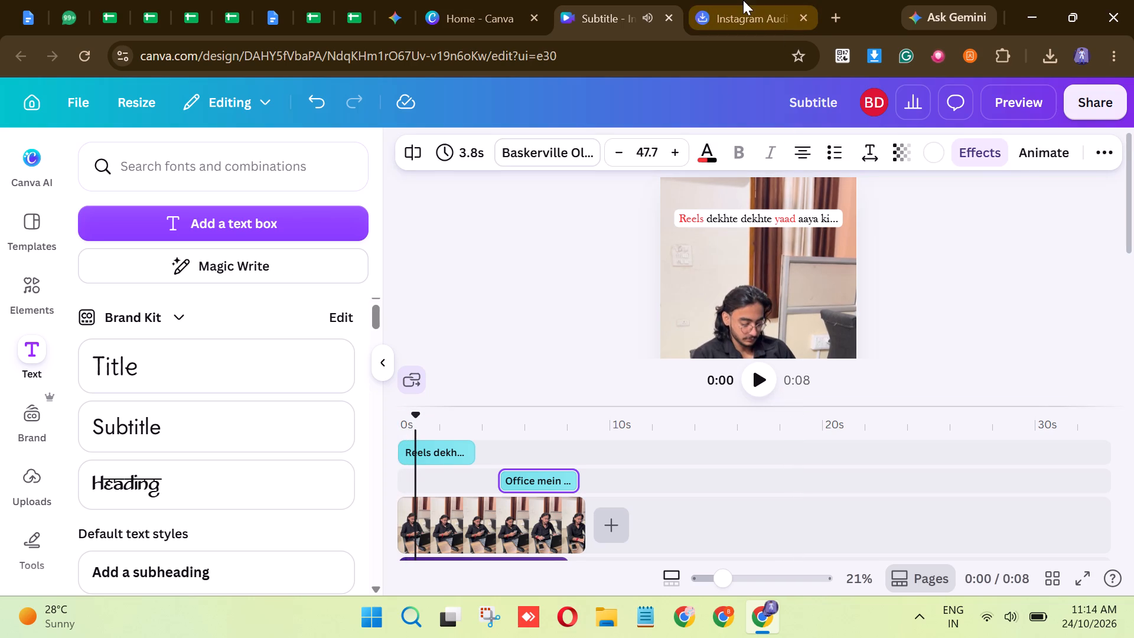
# Close the Instagram audio downloader page and return to the reel design.
pyautogui.click(743, 0)
pyautogui.click(799, 15)
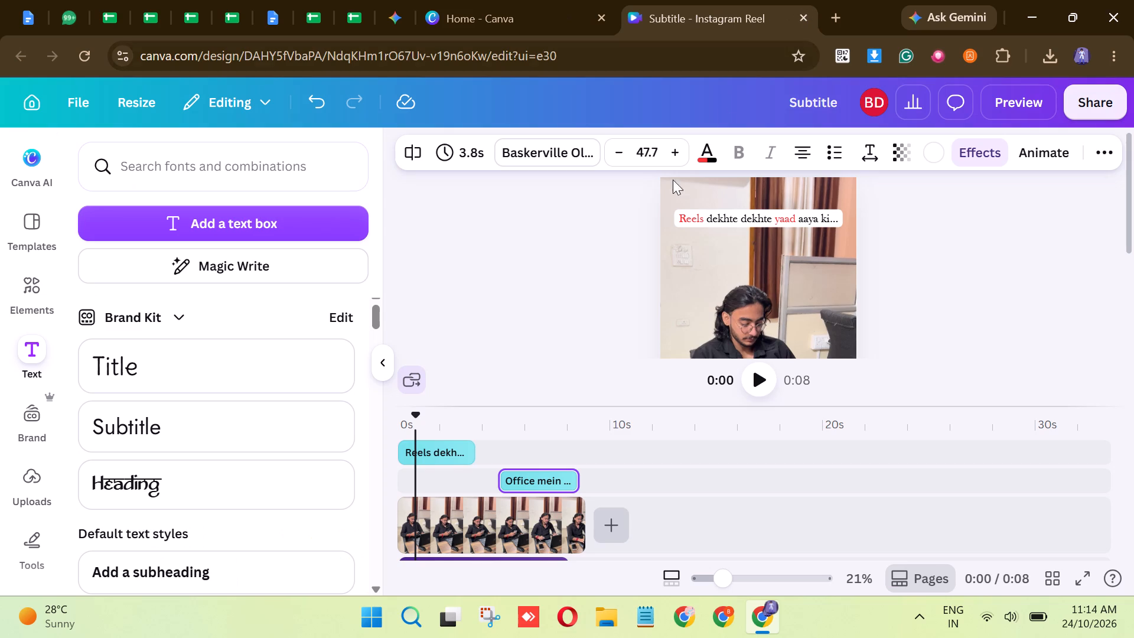
# Watch the whole reel in the full preview, checking both captions, and close the preview.
pyautogui.scroll(-2, 764, 292)
pyautogui.click(1023, 96)
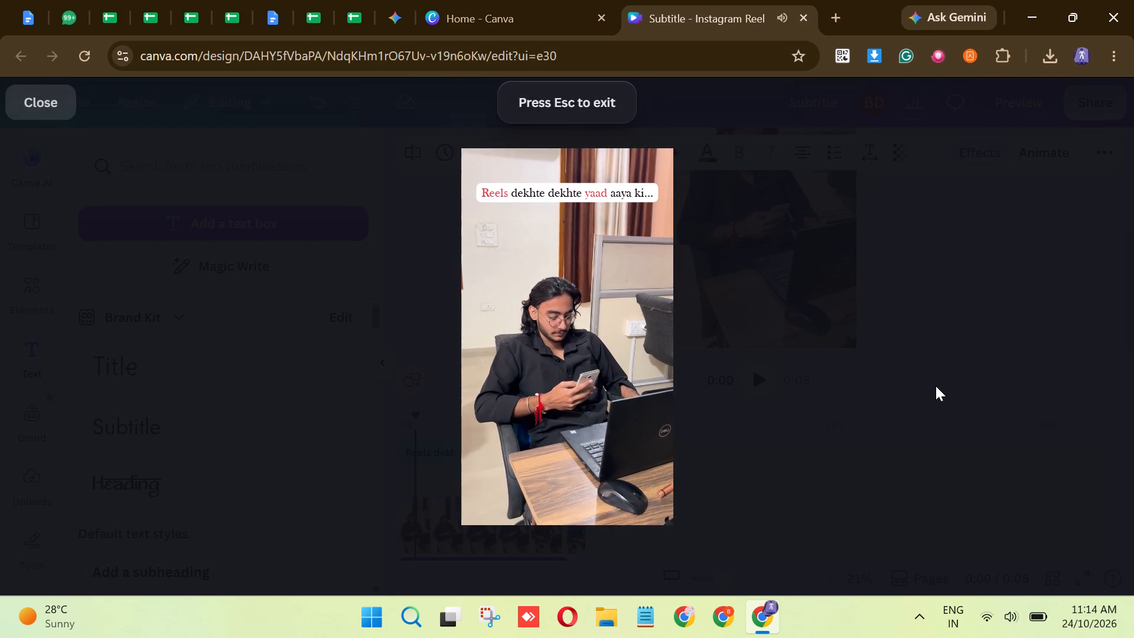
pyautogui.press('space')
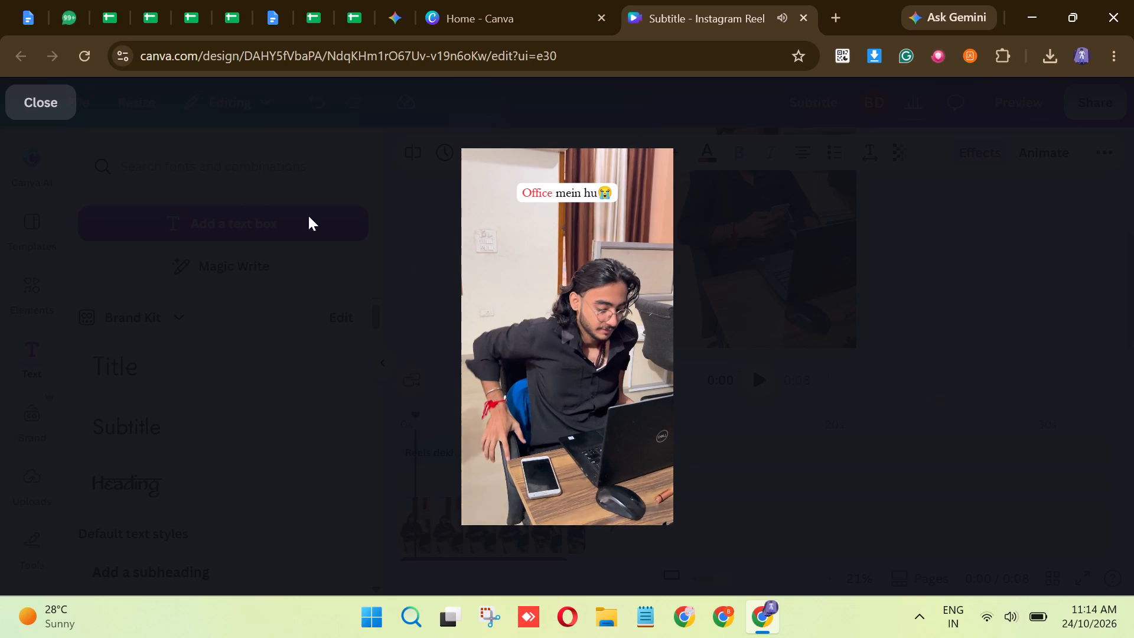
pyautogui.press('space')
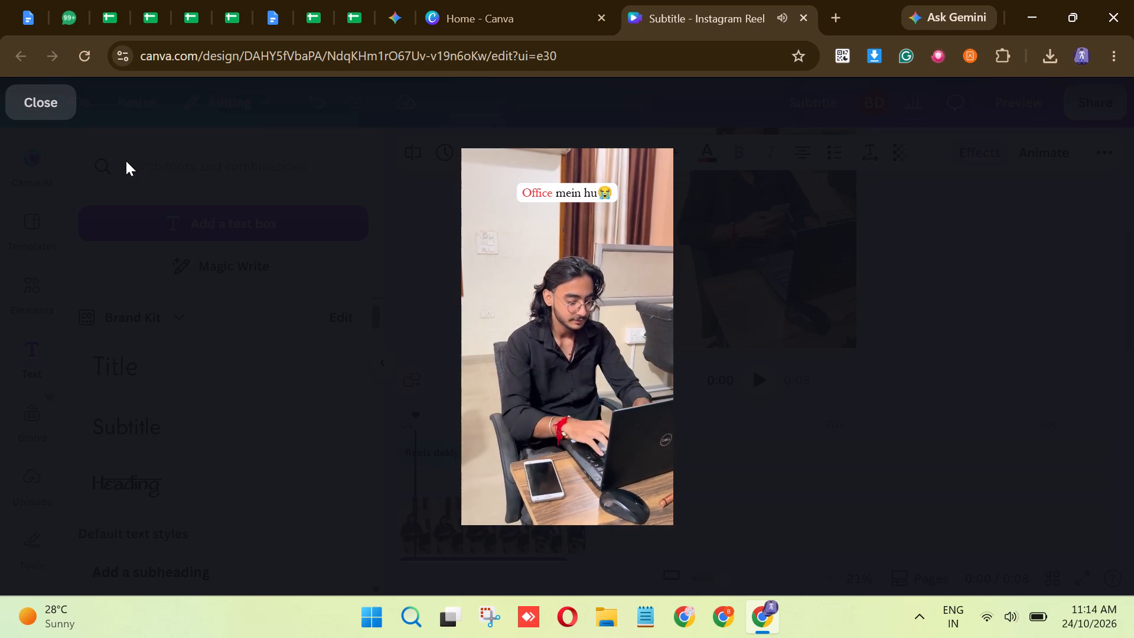
pyautogui.click(65, 112)
# Shift the second caption, "Office mein hu", slightly earlier on the timeline so it ends together with the audio track.
pyautogui.moveTo(529, 479); pyautogui.dragTo(519, 481)
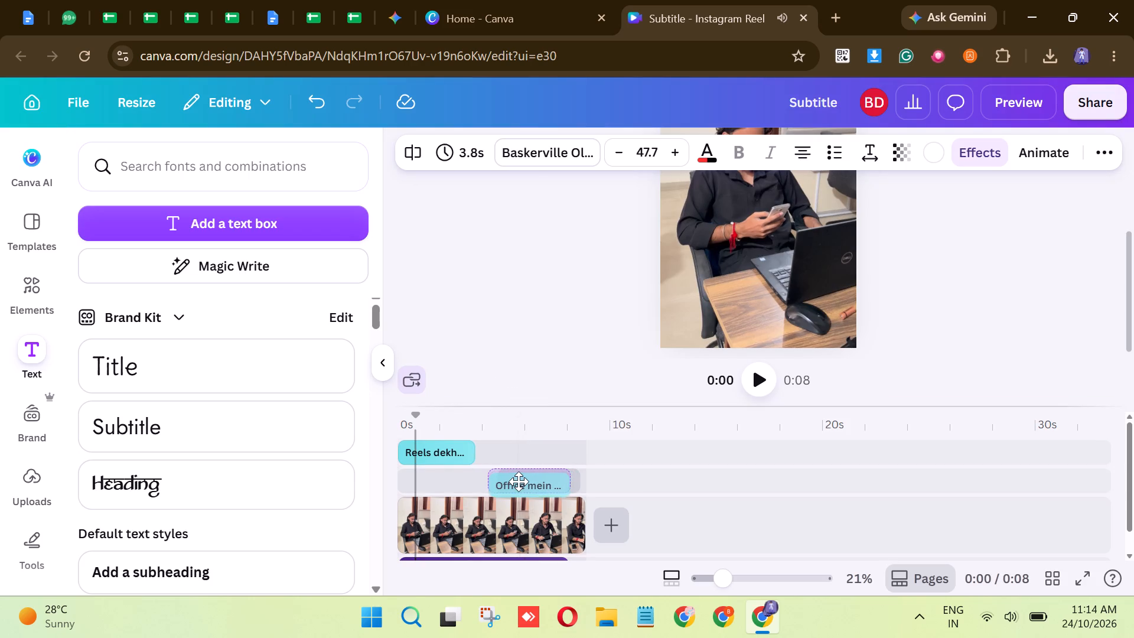
pyautogui.moveTo(519, 481); pyautogui.dragTo(517, 483)
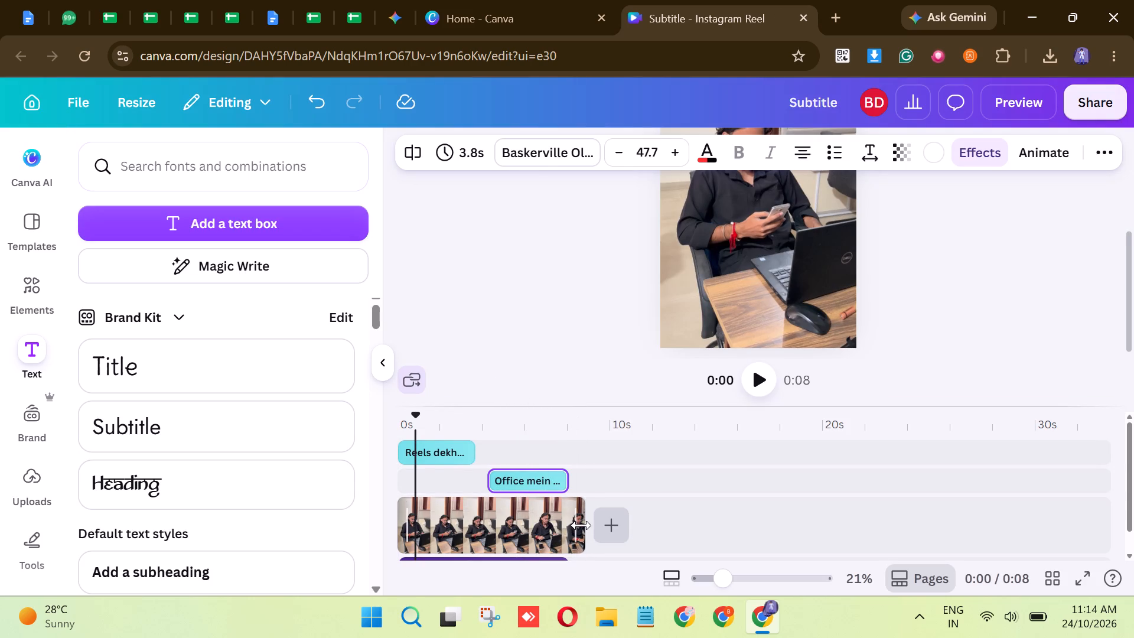
# Trim the end of the video clip to a duration of 8.0 seconds, matching the end of the second caption.
pyautogui.moveTo(580, 525); pyautogui.dragTo(571, 525)
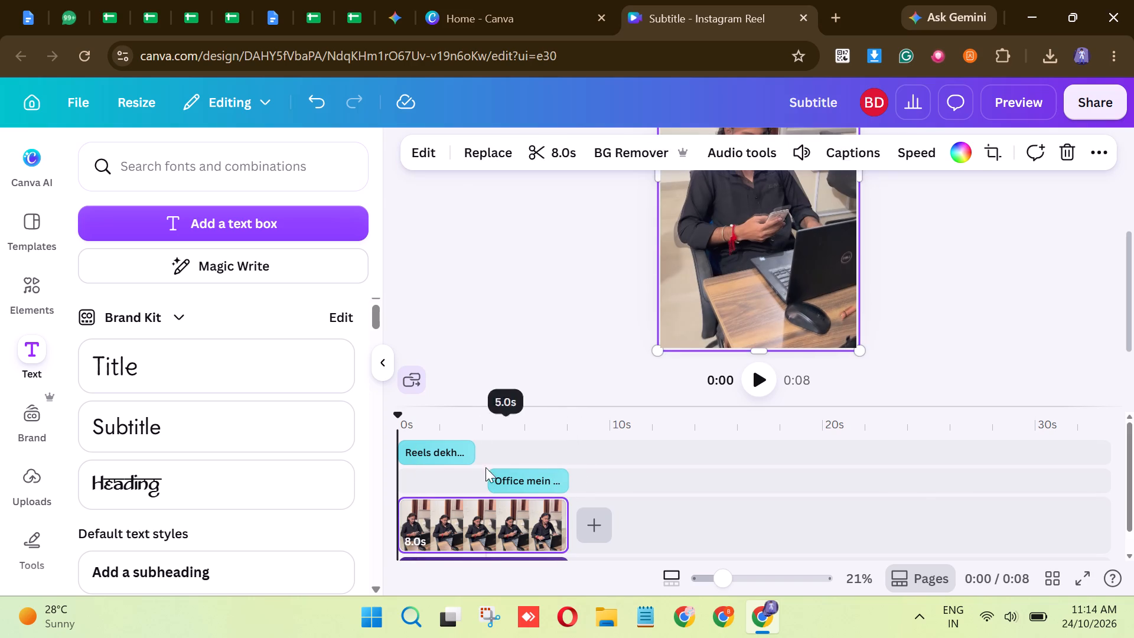
# Play the trimmed reel through from the start and inspect the upper and lower parts of the frame.
pyautogui.click(767, 385)
pyautogui.scroll(2, 1047, 321)
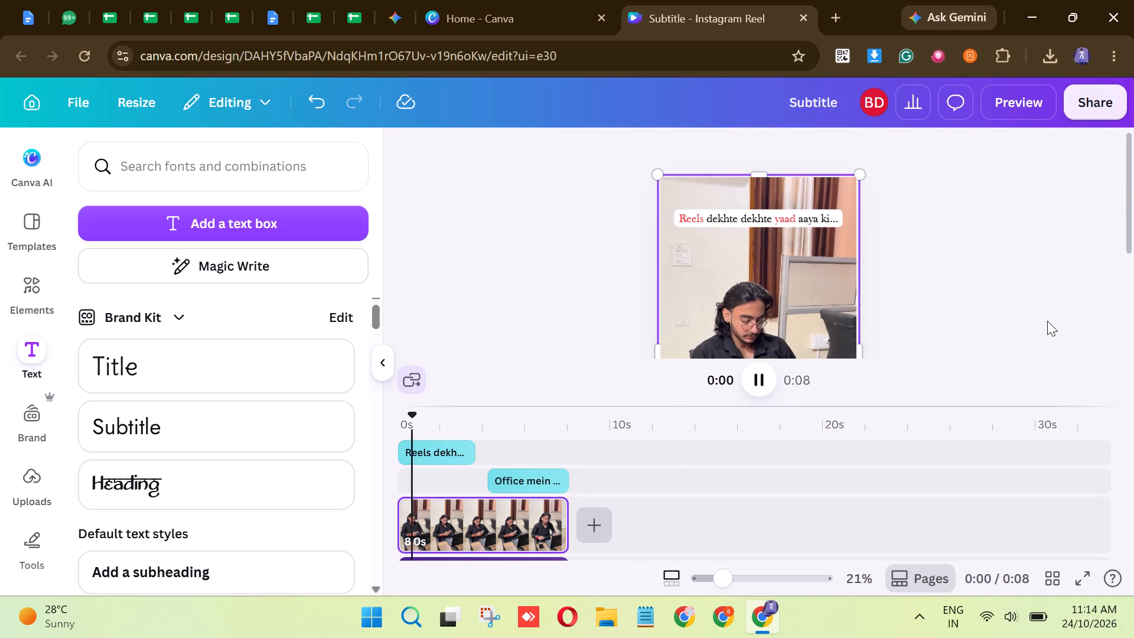
pyautogui.scroll(-1, 1042, 320)
pyautogui.scroll(2, 1042, 320)
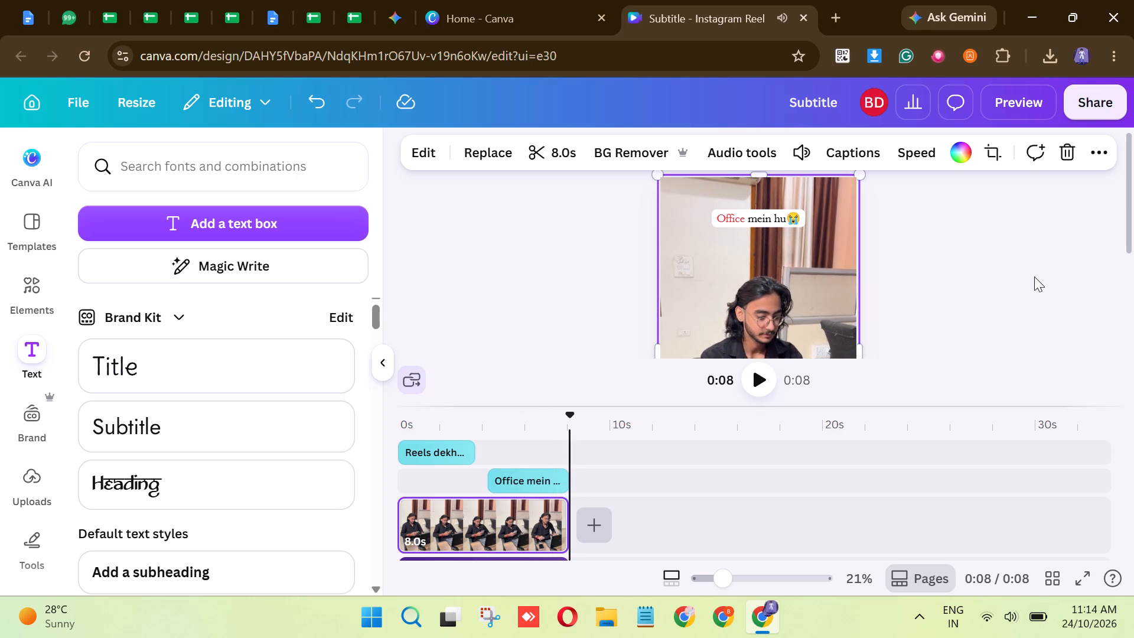
pyautogui.scroll(-2, 857, 279)
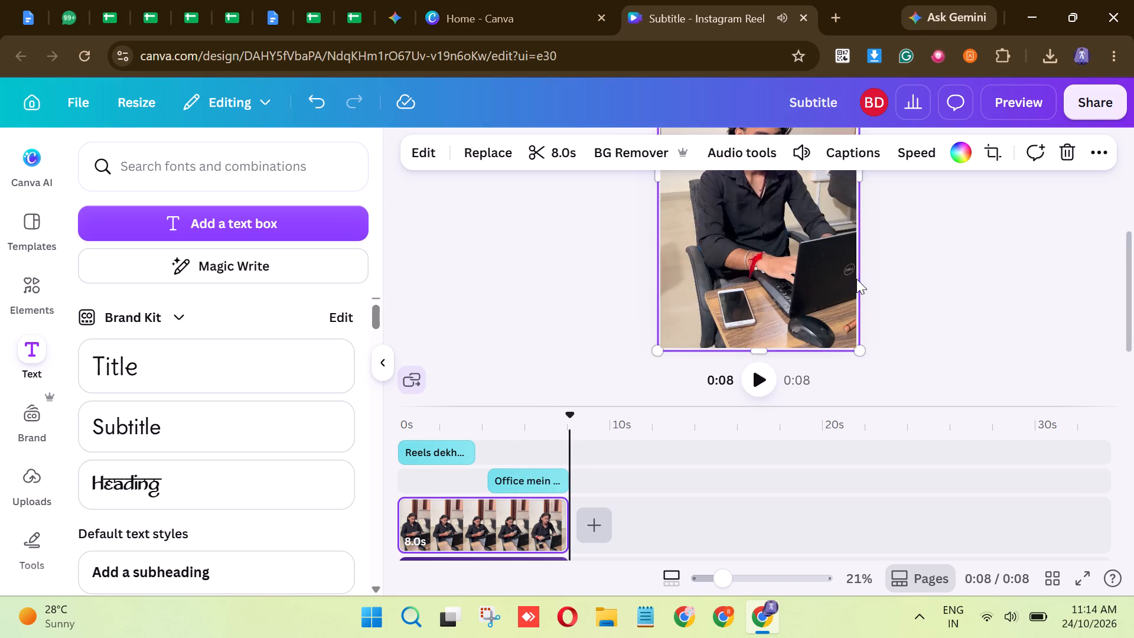
pyautogui.scroll(3, 856, 279)
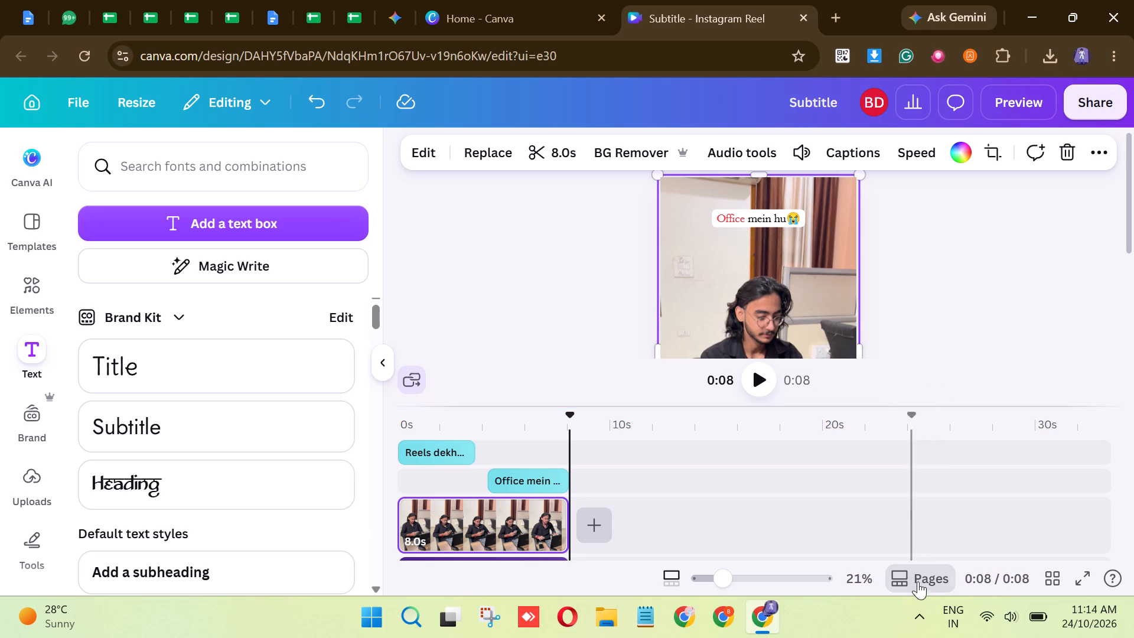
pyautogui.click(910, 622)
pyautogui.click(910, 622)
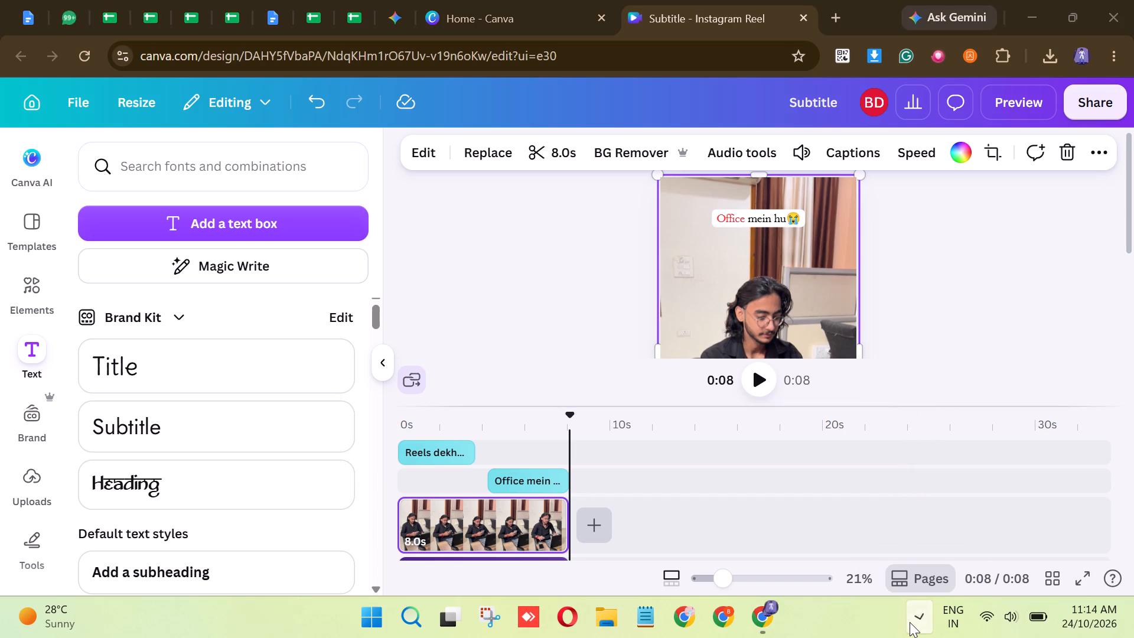
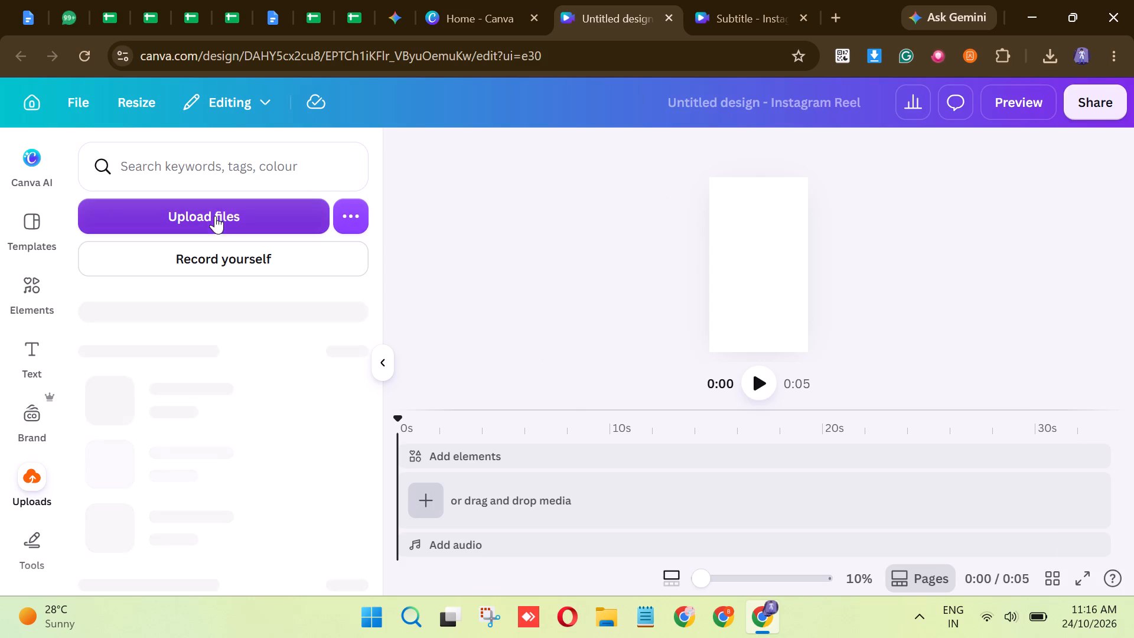
# Upload the Kids_Shirts_Reel_45s file from the Downloads folder to the new Instagram Reel design's media library.
pyautogui.click(215, 216)
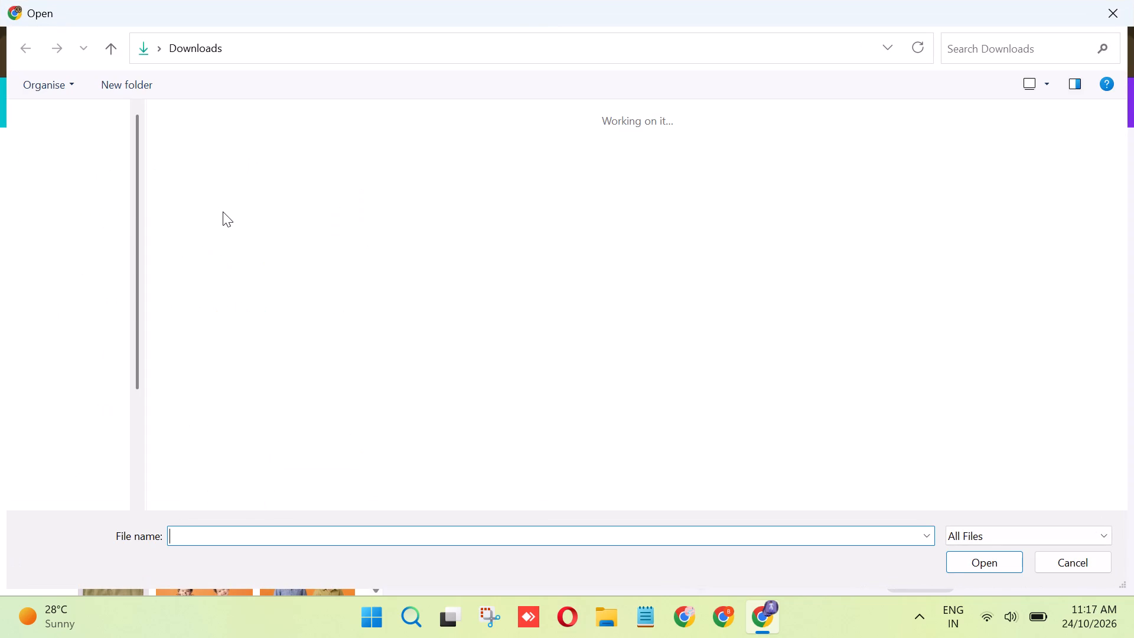
pyautogui.click(261, 220)
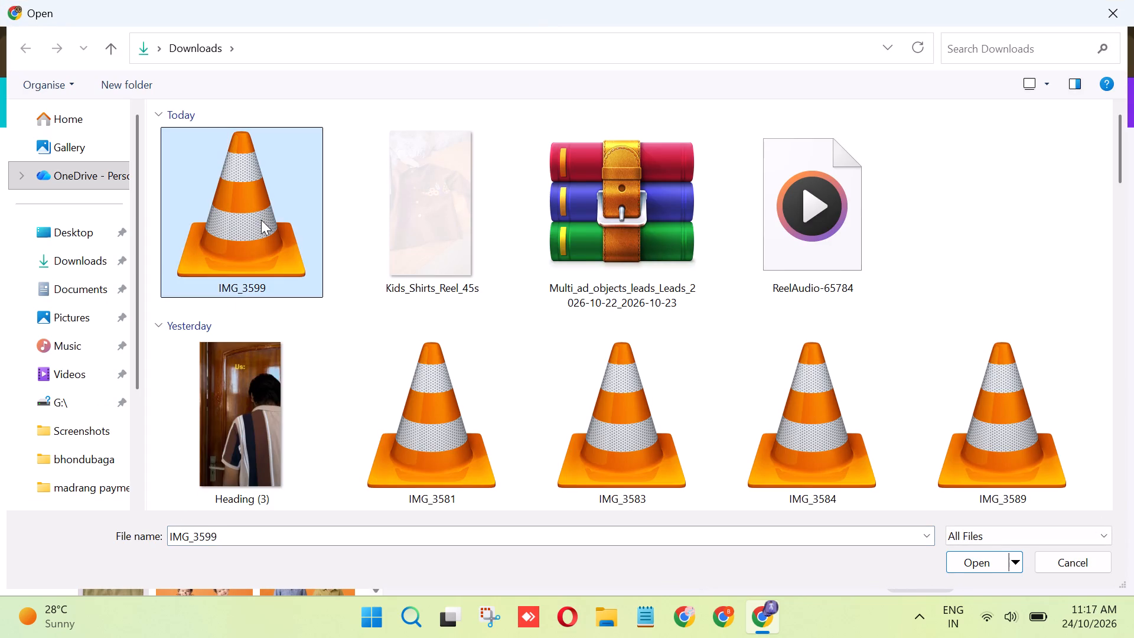
pyautogui.click(398, 218)
pyautogui.press('Return')
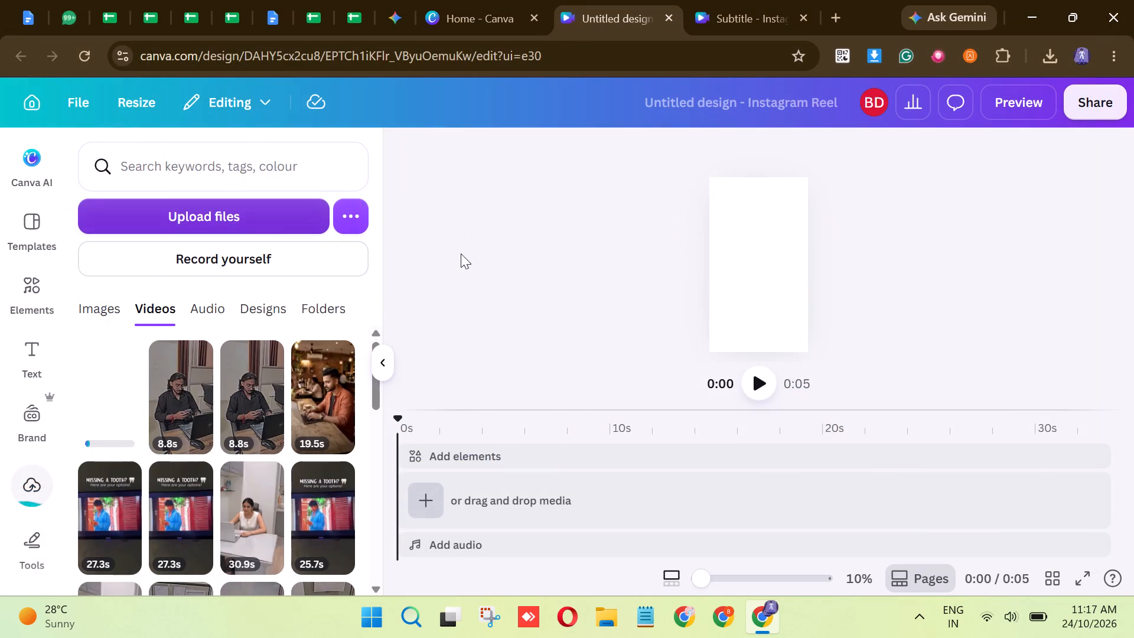
# Add the newly uploaded 45-second video to the empty timeline and return the playhead to the start.
pyautogui.moveTo(96, 390); pyautogui.dragTo(215, 418)
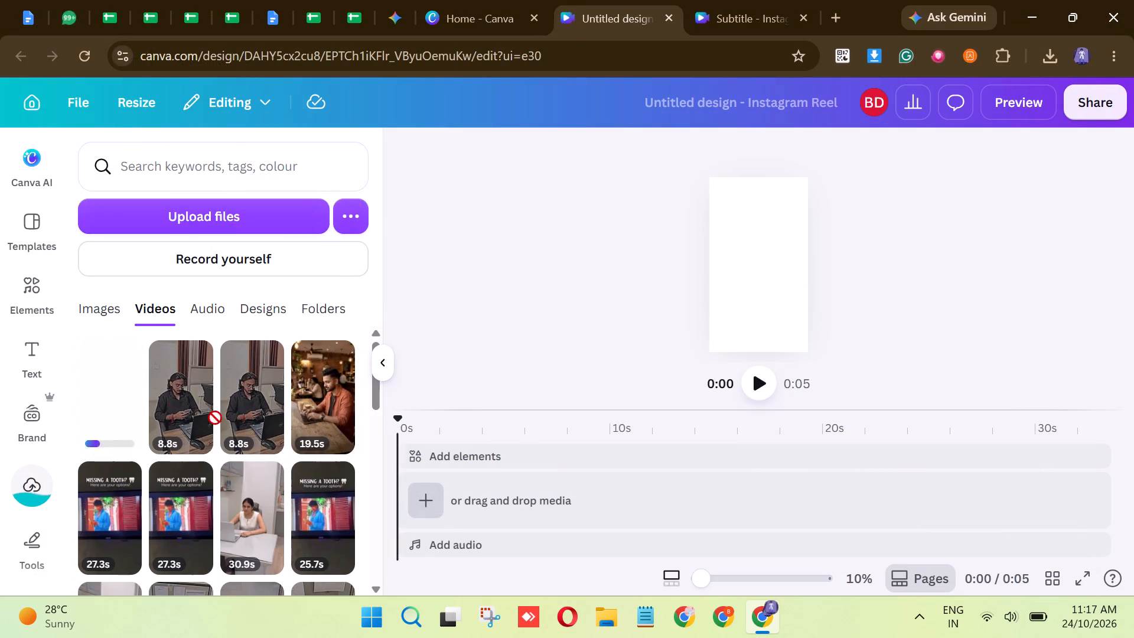
pyautogui.moveTo(215, 418); pyautogui.dragTo(418, 490)
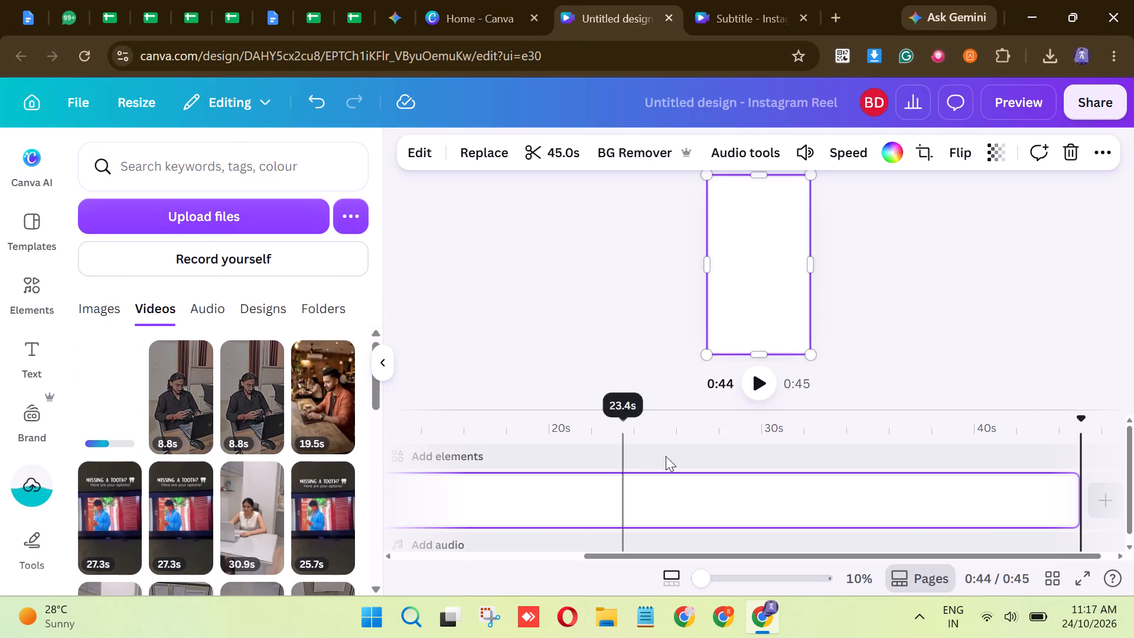
pyautogui.moveTo(1084, 419); pyautogui.dragTo(266, 429)
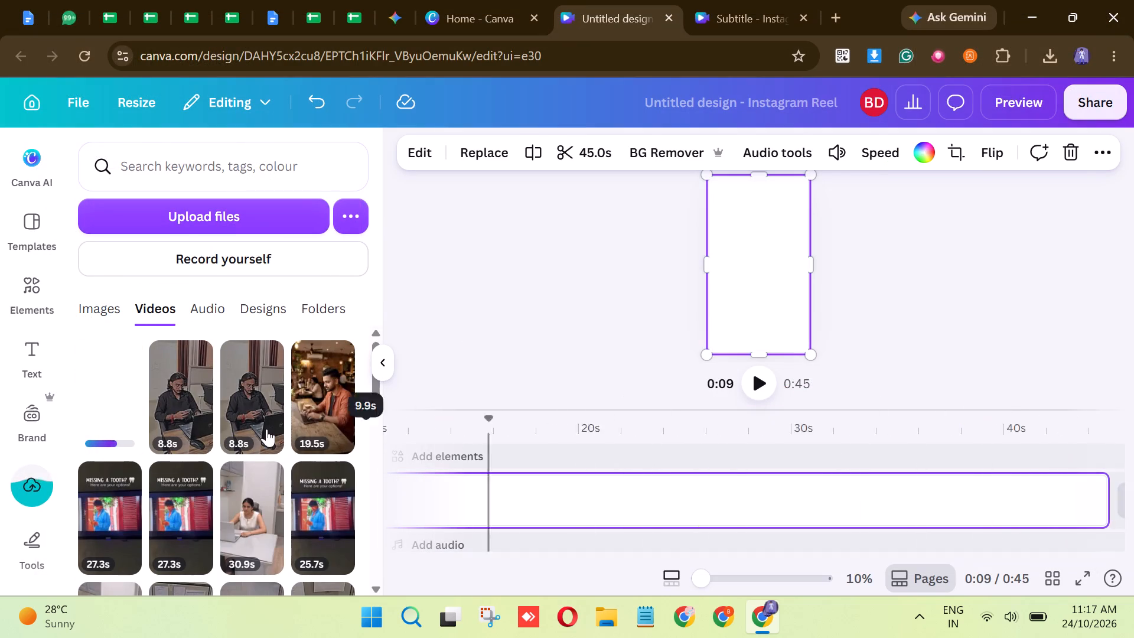
pyautogui.moveTo(266, 429); pyautogui.dragTo(265, 429)
# Find the 4.3-second cream-coloured clip among the uploaded videos and append it after the 45-second clip.
pyautogui.scroll(-3, 201, 448)
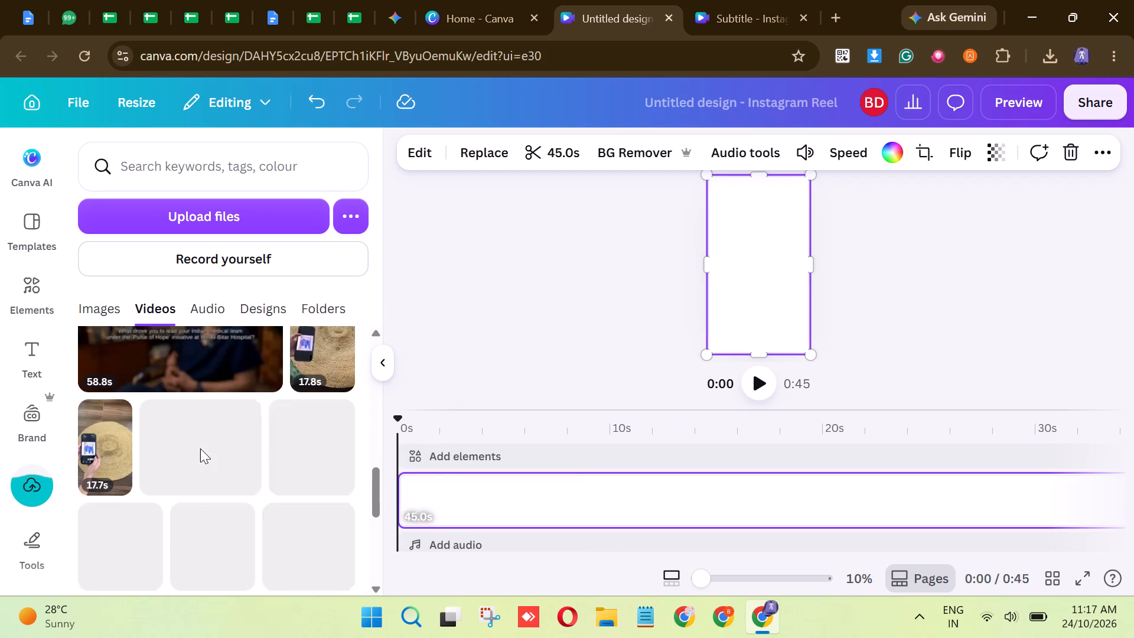
pyautogui.scroll(-5, 269, 442)
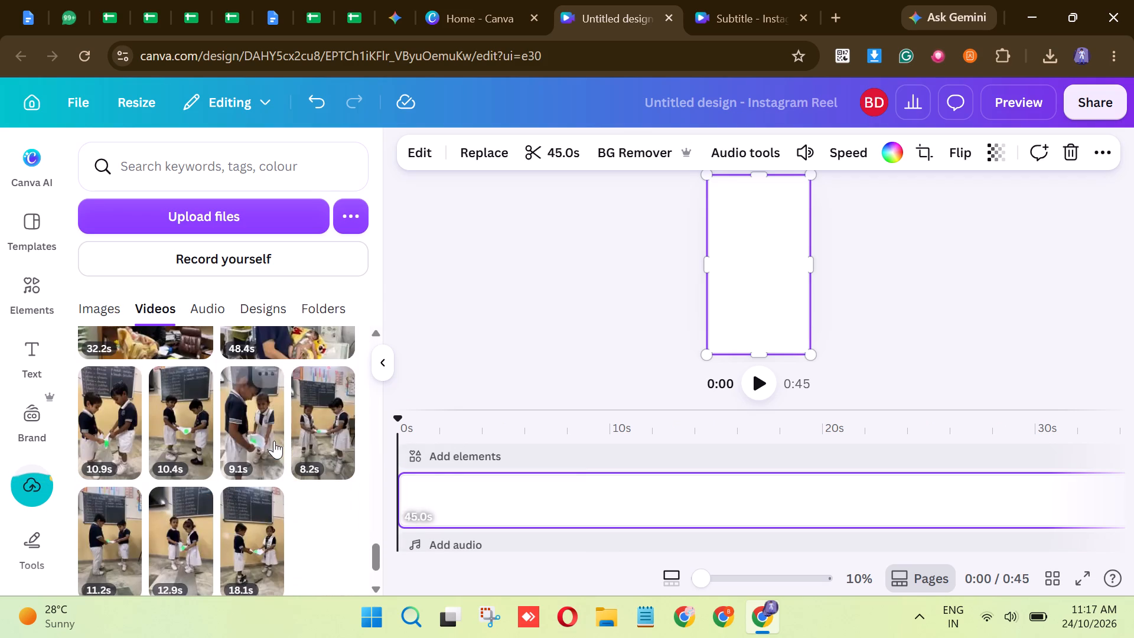
pyautogui.scroll(-2, 274, 441)
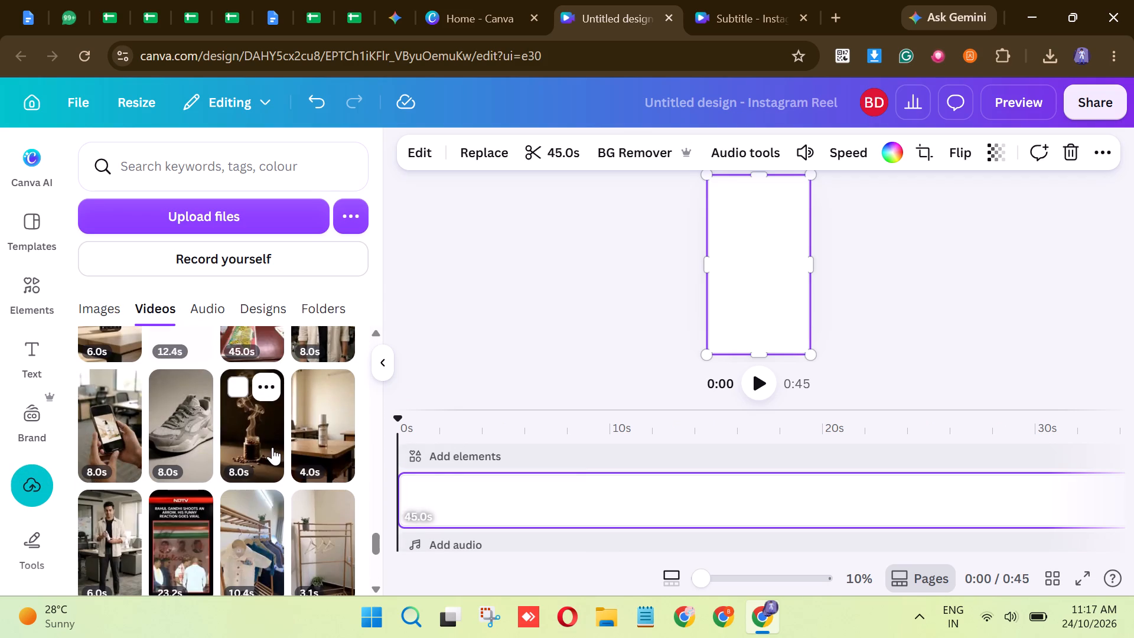
pyautogui.scroll(-1, 267, 440)
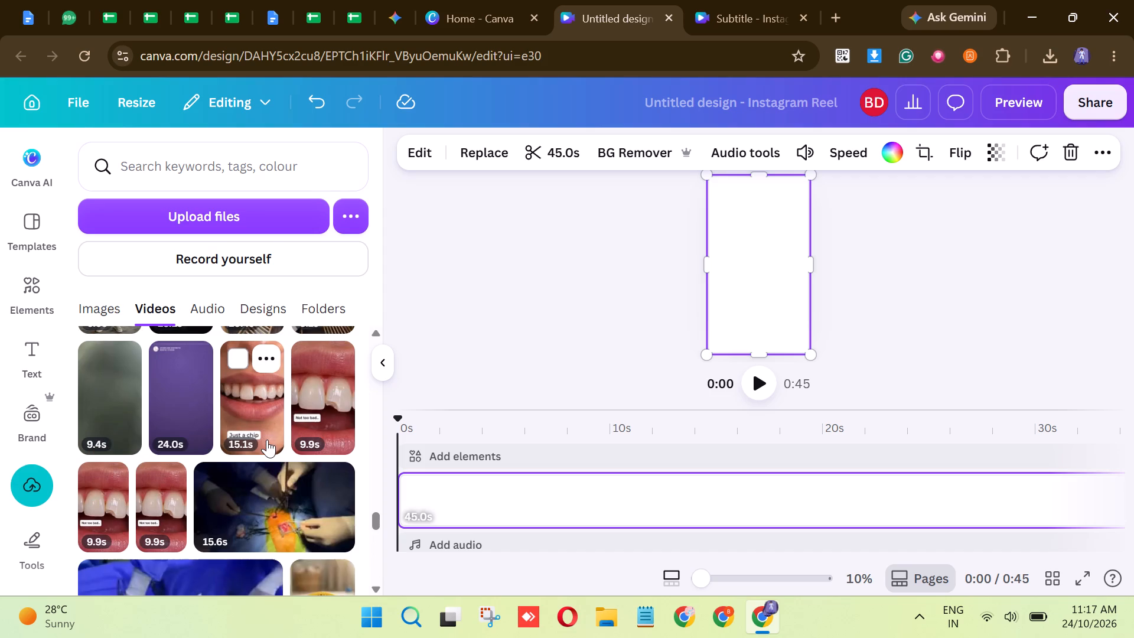
pyautogui.scroll(1, 267, 440)
pyautogui.scroll(-1, 267, 440)
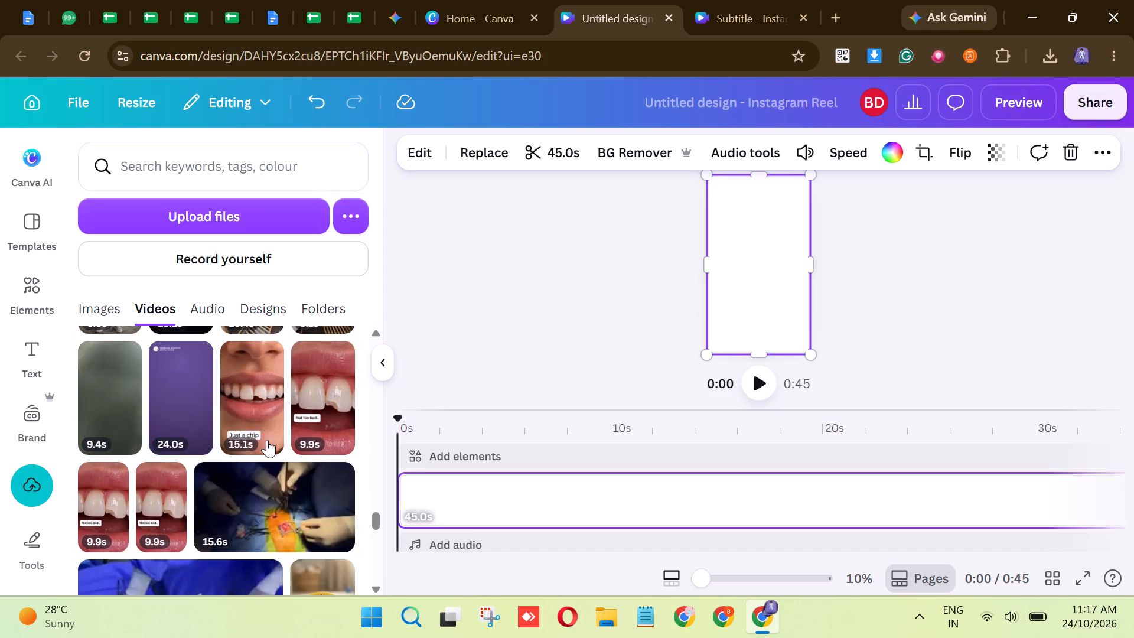
pyautogui.scroll(-3, 267, 440)
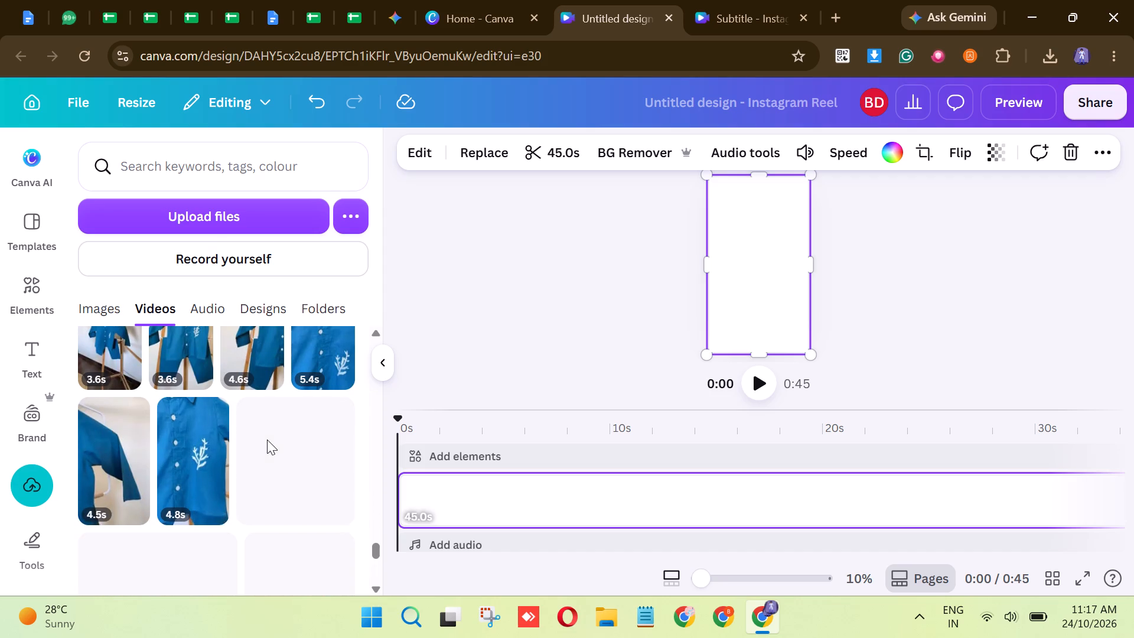
pyautogui.scroll(-1, 267, 440)
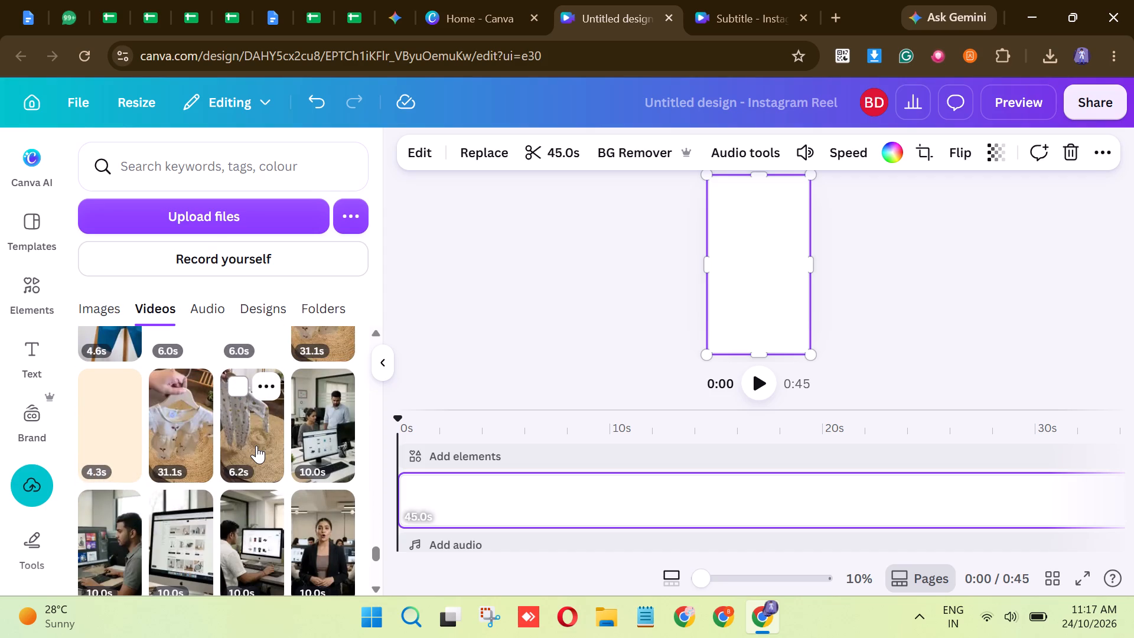
pyautogui.moveTo(119, 436); pyautogui.dragTo(279, 422)
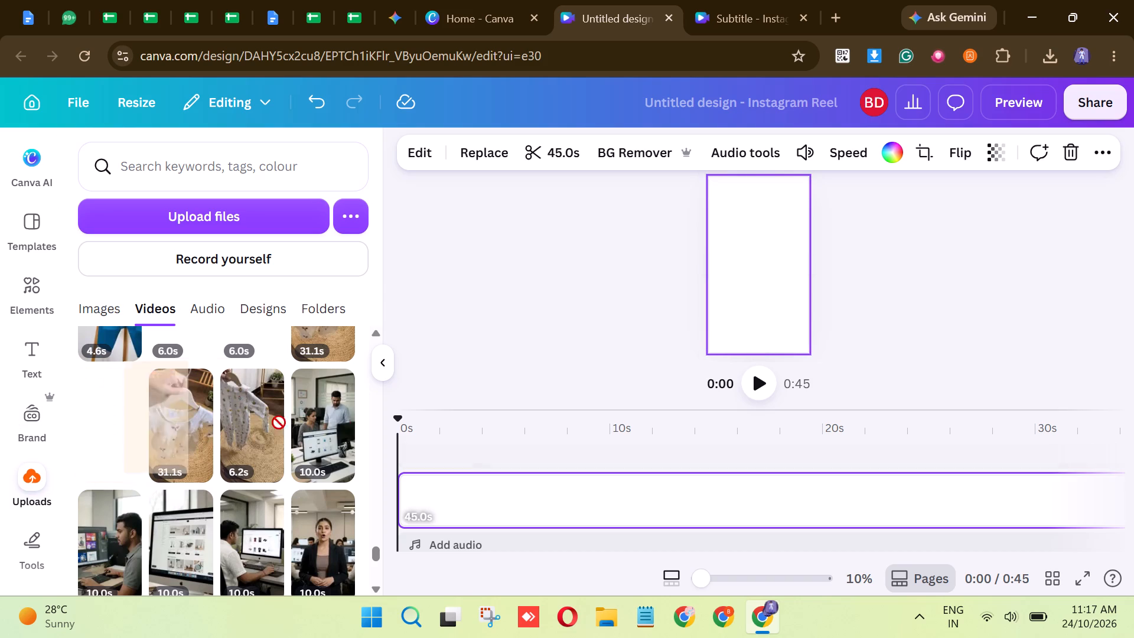
pyautogui.moveTo(279, 422); pyautogui.dragTo(1091, 493)
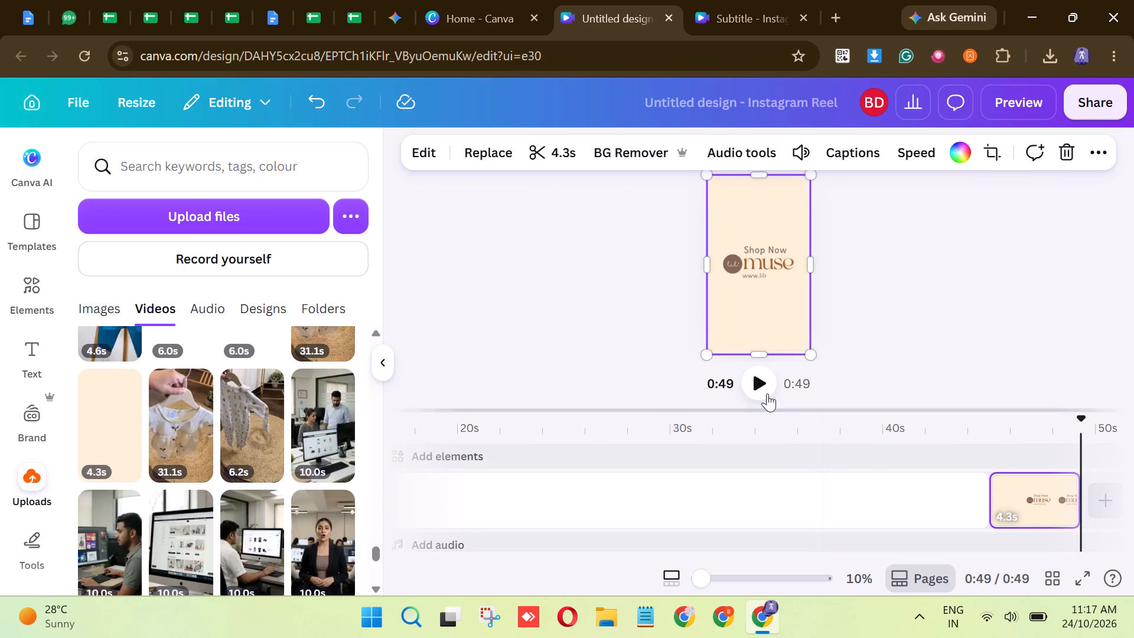
# Play the end-card clip from its start and mute its sound.
pyautogui.click(875, 434)
pyautogui.click(750, 379)
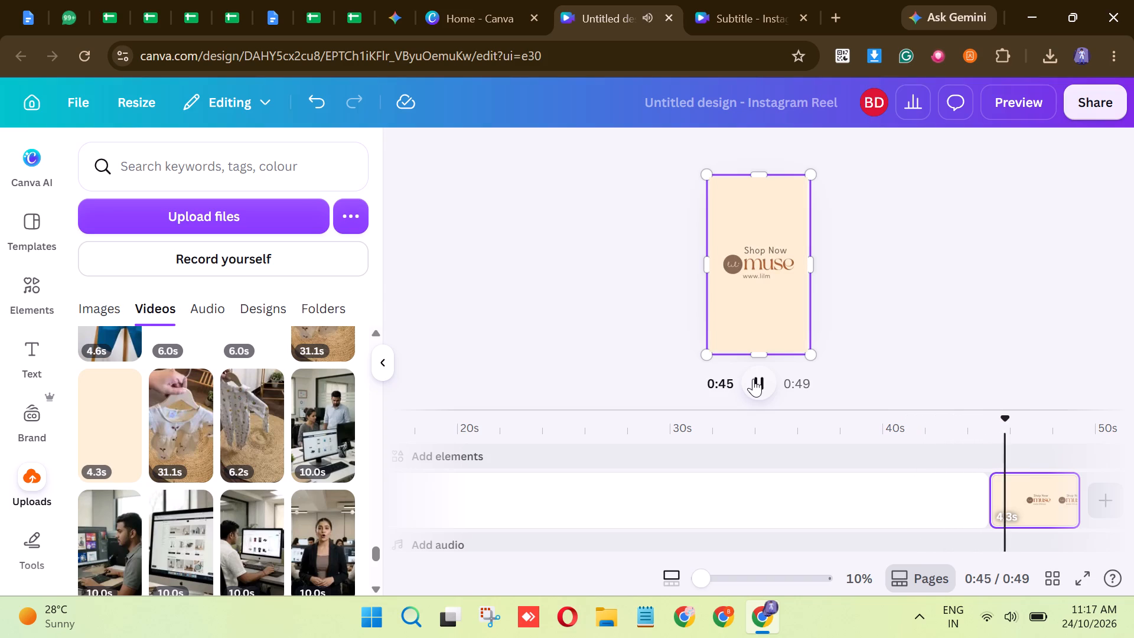
pyautogui.click(1037, 480)
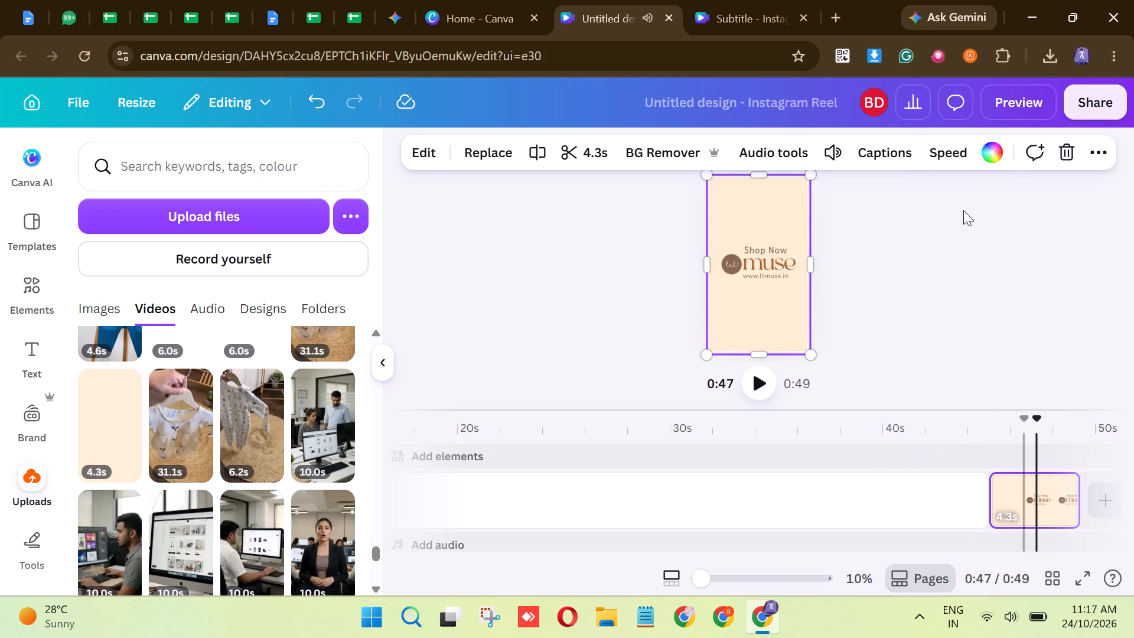
pyautogui.click(838, 145)
pyautogui.click(732, 201)
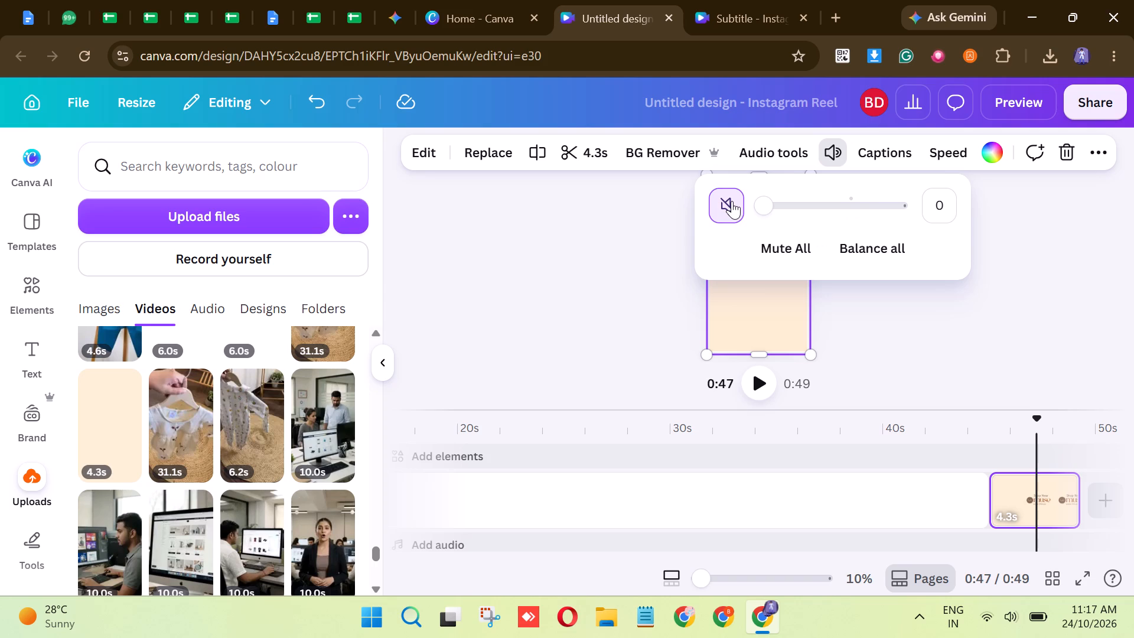
pyautogui.click(996, 336)
pyautogui.click(996, 336)
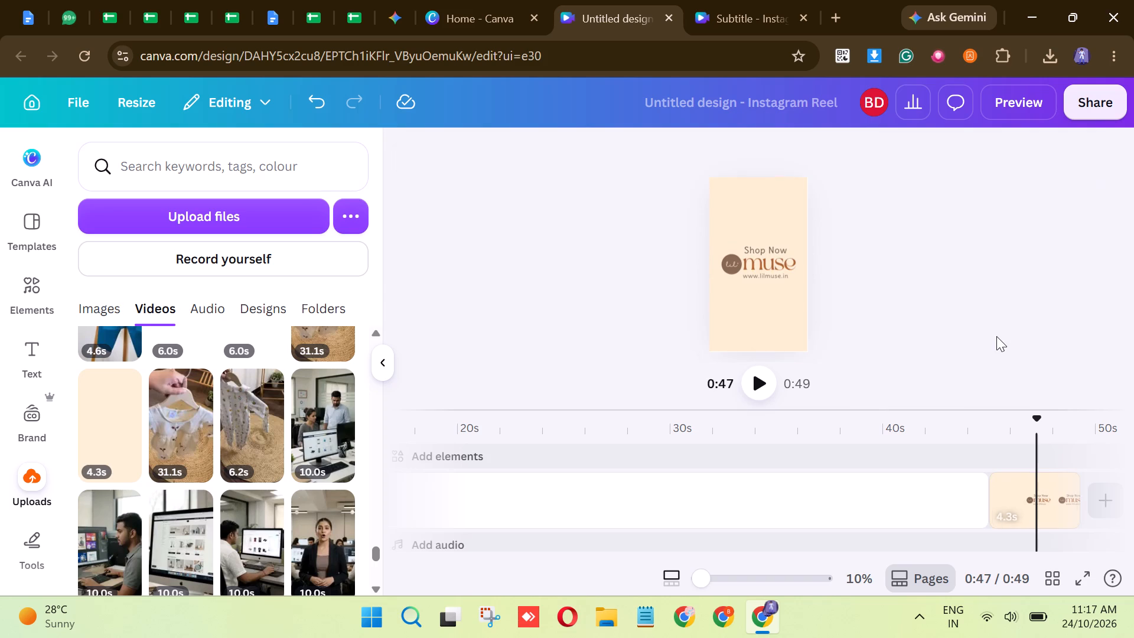
# Play the opening of the reel from the start to review the clothing video, and pause it.
pyautogui.scroll(8, 147, 476)
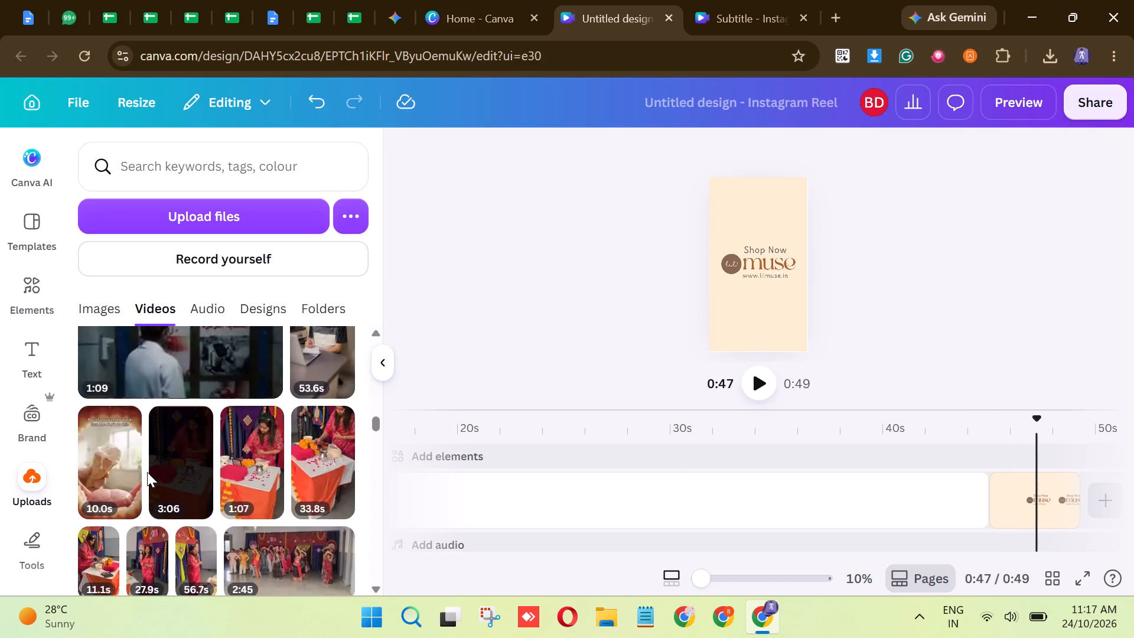
pyautogui.scroll(10, 147, 472)
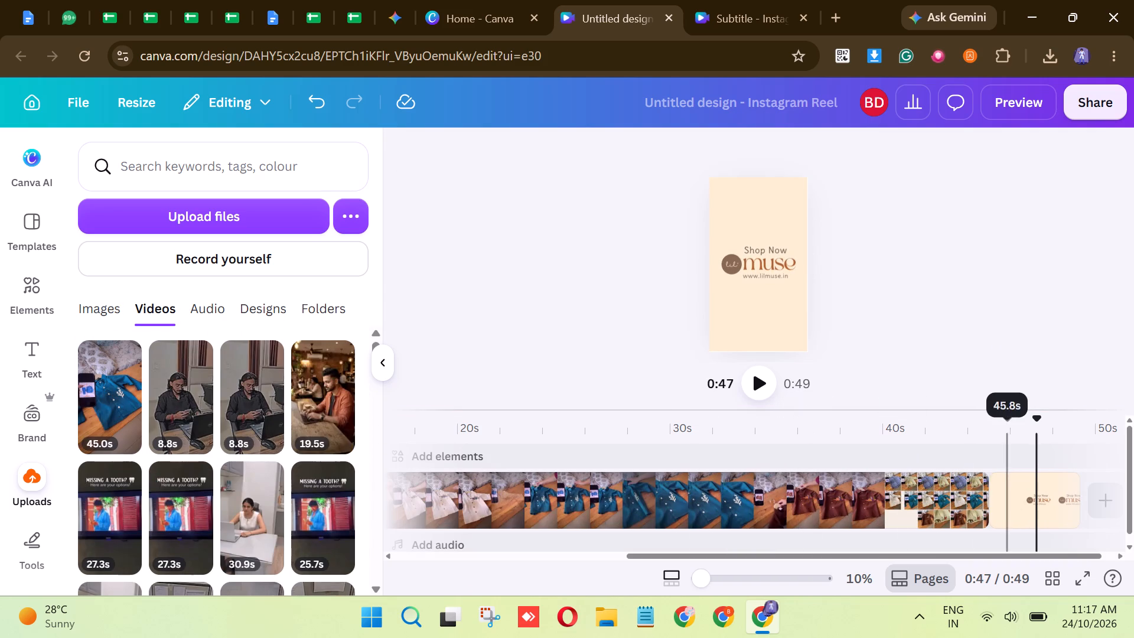
pyautogui.moveTo(1037, 416); pyautogui.dragTo(217, 460)
pyautogui.click(754, 395)
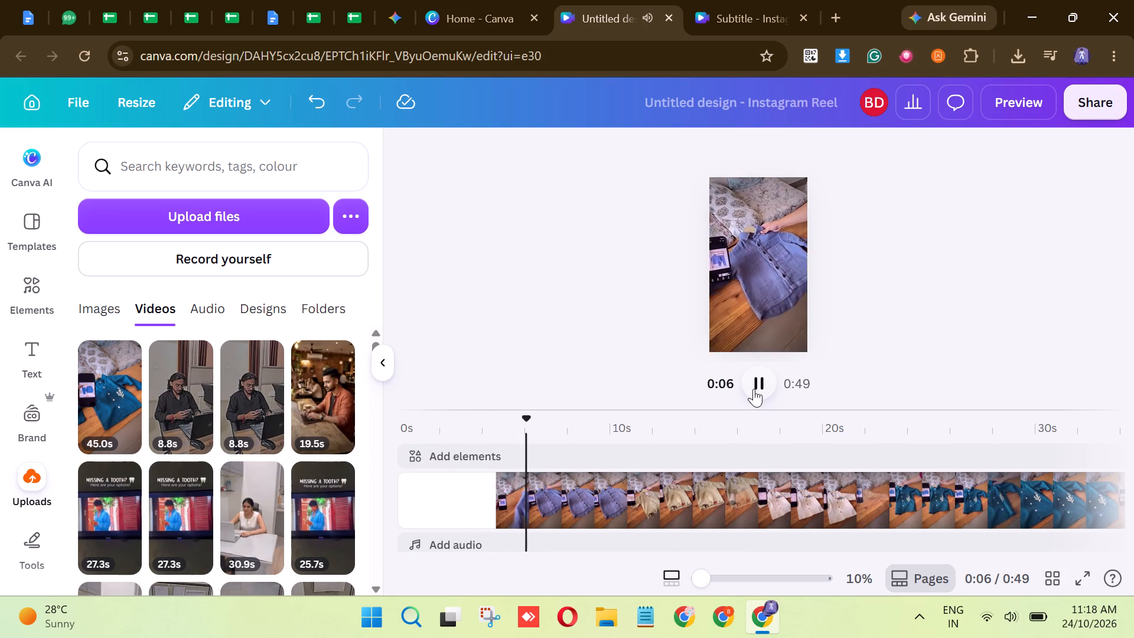
pyautogui.click(754, 389)
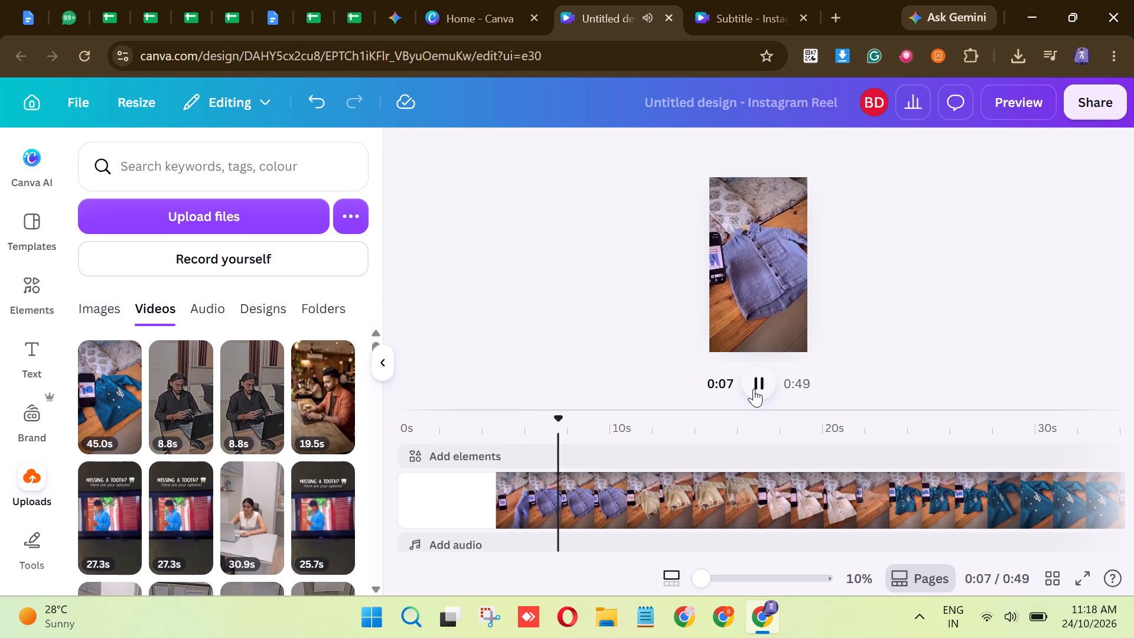
pyautogui.doubleClick(754, 389)
pyautogui.click(754, 389)
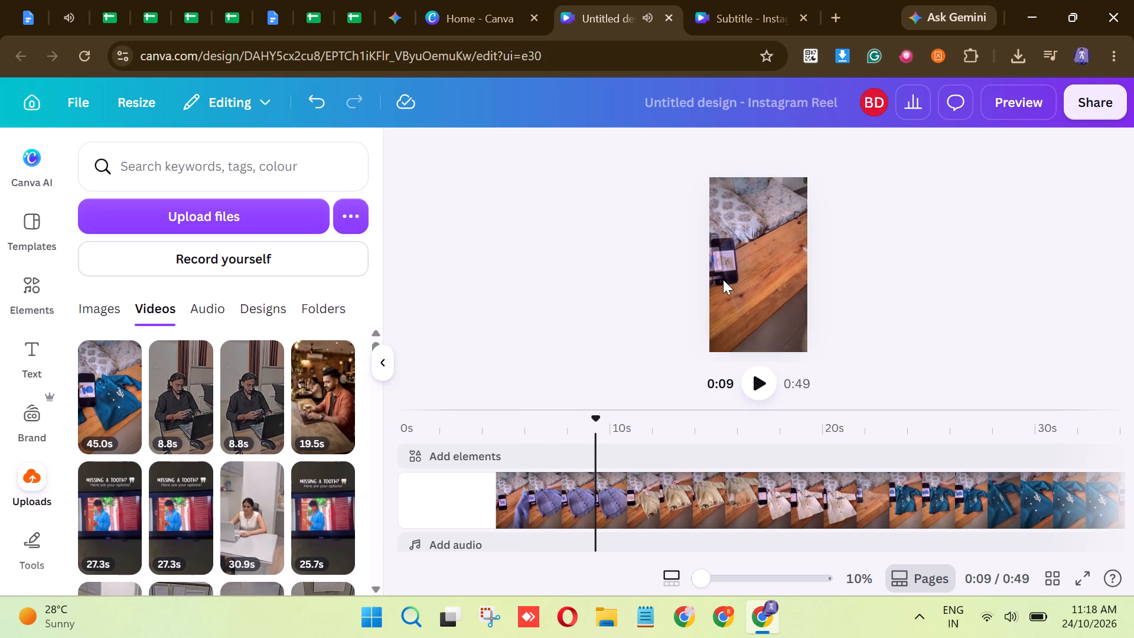
pyautogui.click(832, 4)
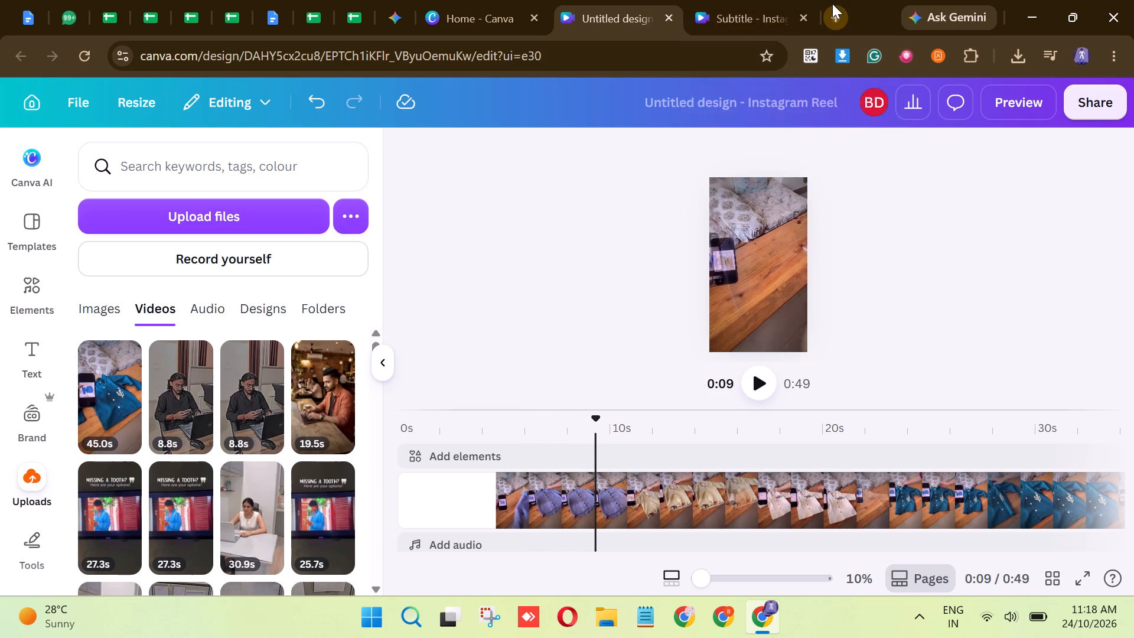
pyautogui.click(445, 362)
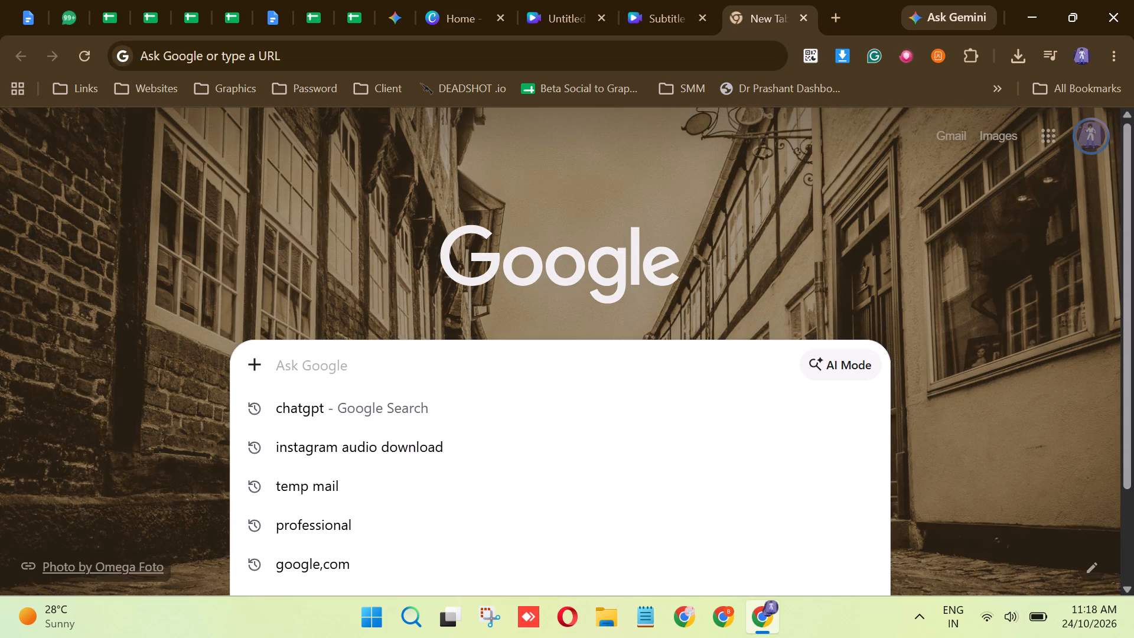